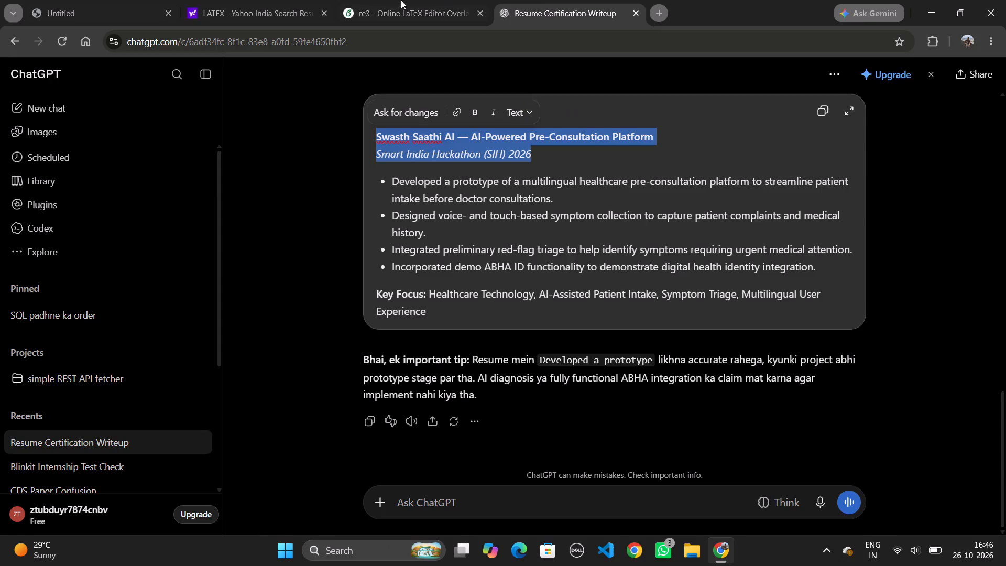
# In Overleaf, add a \textbf{} heading containing the copied Swasth Saathi AI title above the Child Growth Tracker Website entry in Projects.
pyautogui.click(389, 4)
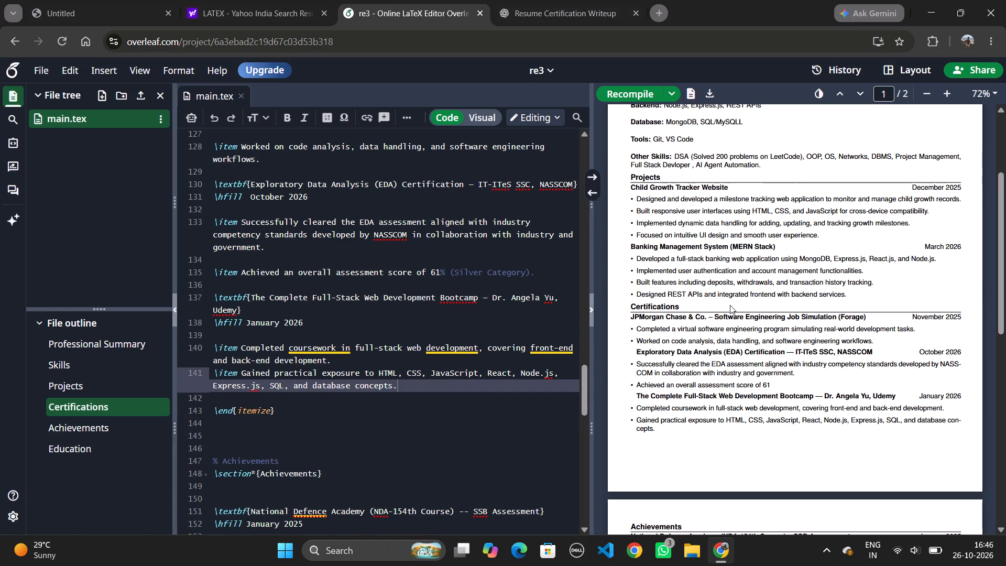
pyautogui.hscroll(1, 770, 298)
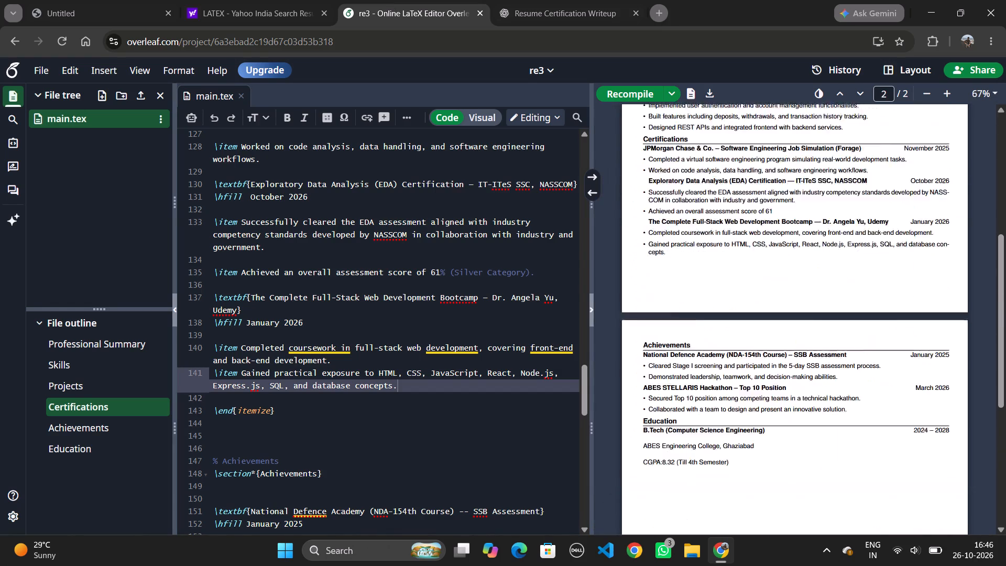
pyautogui.hscroll(1, 770, 298)
pyautogui.scroll(-2, 770, 298)
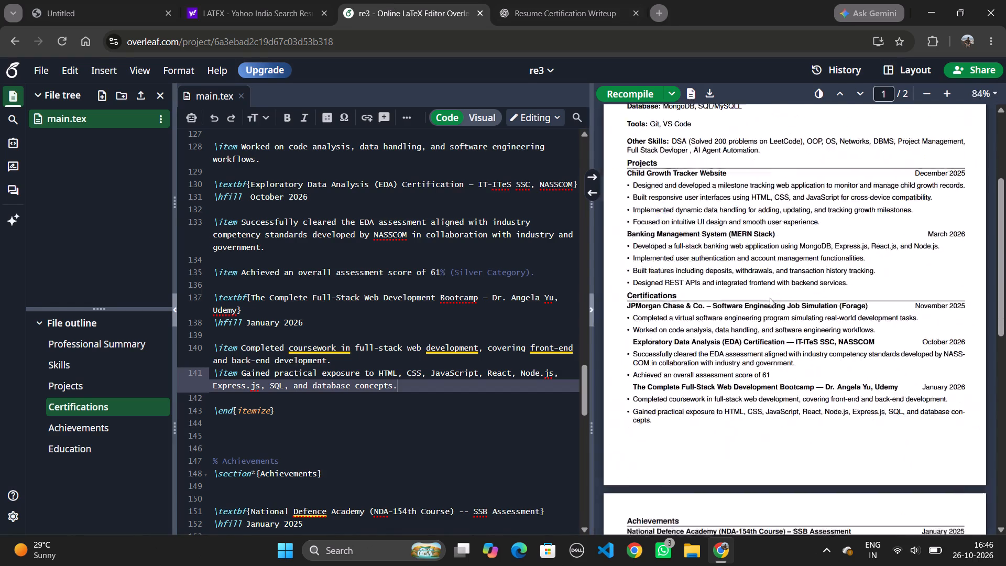
pyautogui.hscroll(1, 738, 302)
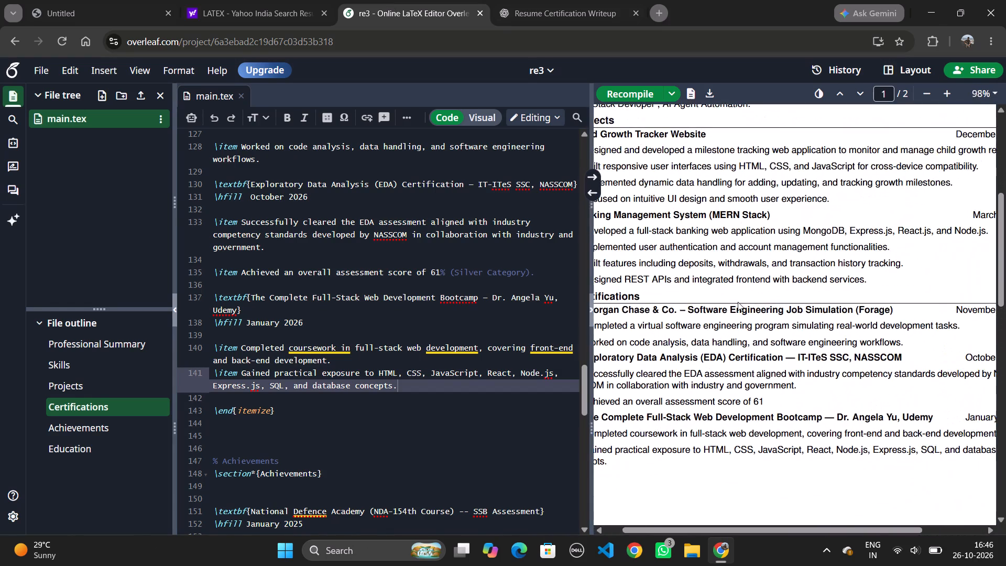
pyautogui.hscroll(1, 738, 302)
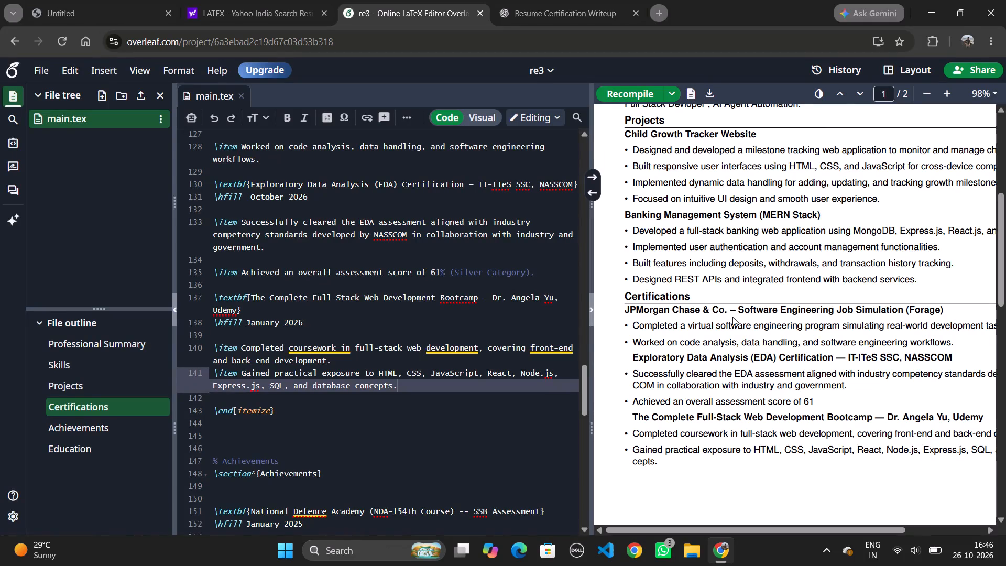
pyautogui.scroll(2, 732, 317)
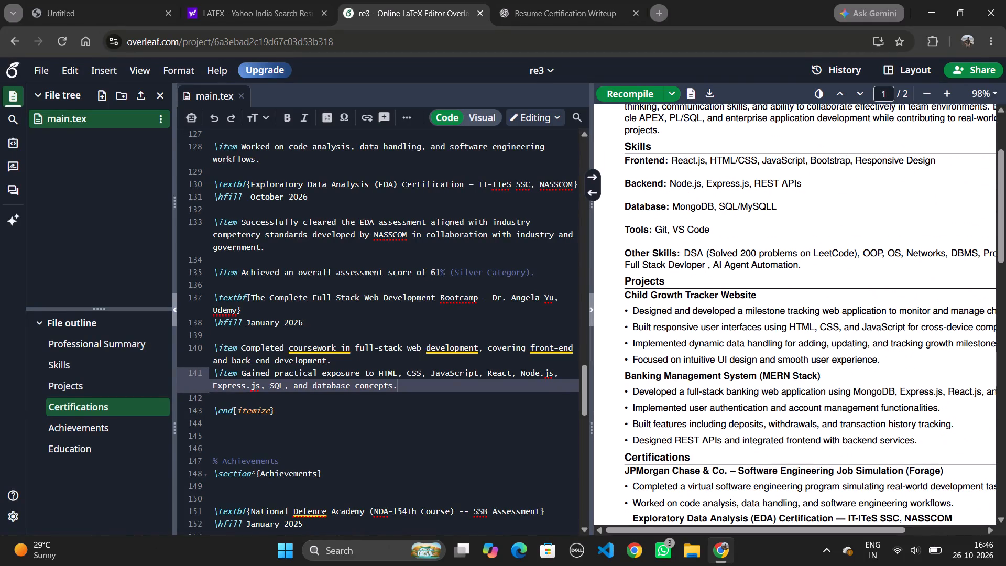
pyautogui.scroll(9, 359, 280)
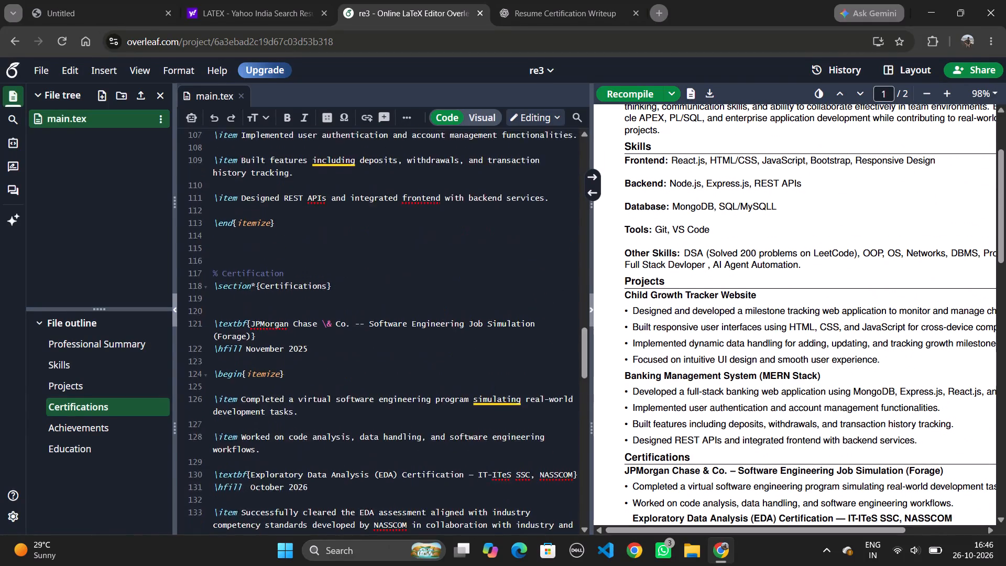
pyautogui.scroll(2, 359, 280)
pyautogui.scroll(-4, 359, 280)
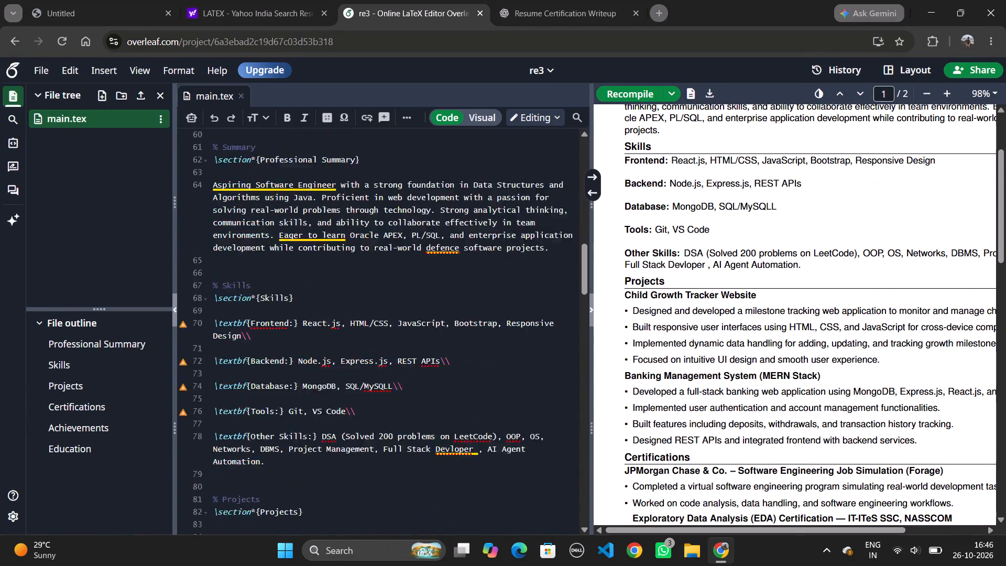
pyautogui.scroll(-4, 359, 280)
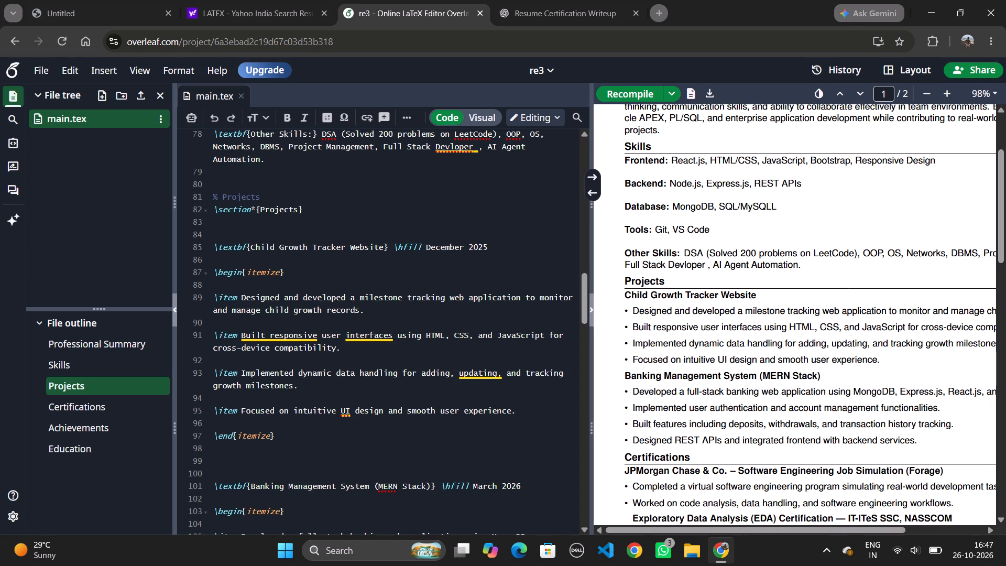
pyautogui.click(279, 233)
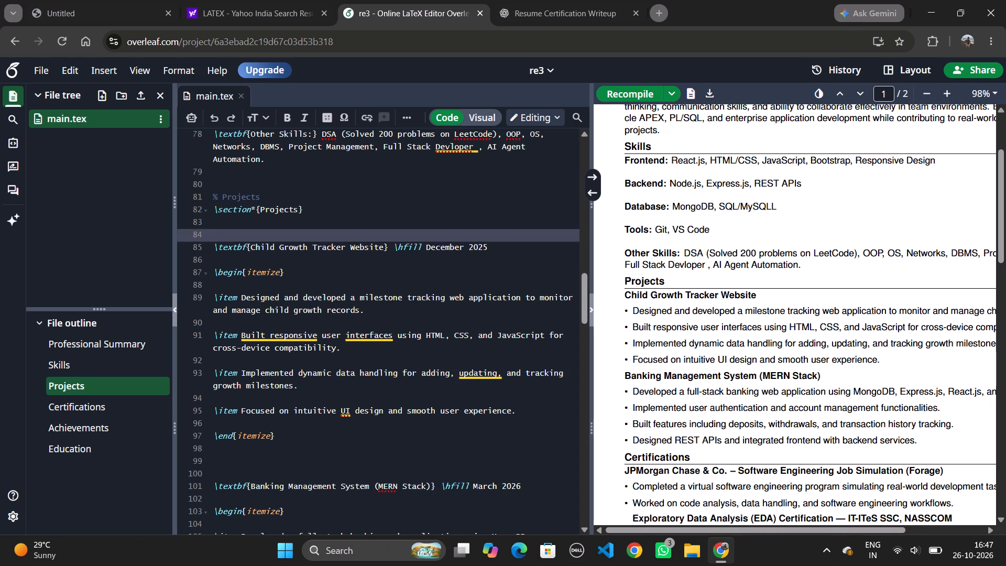
pyautogui.press('\\')
pyautogui.write('textbf')
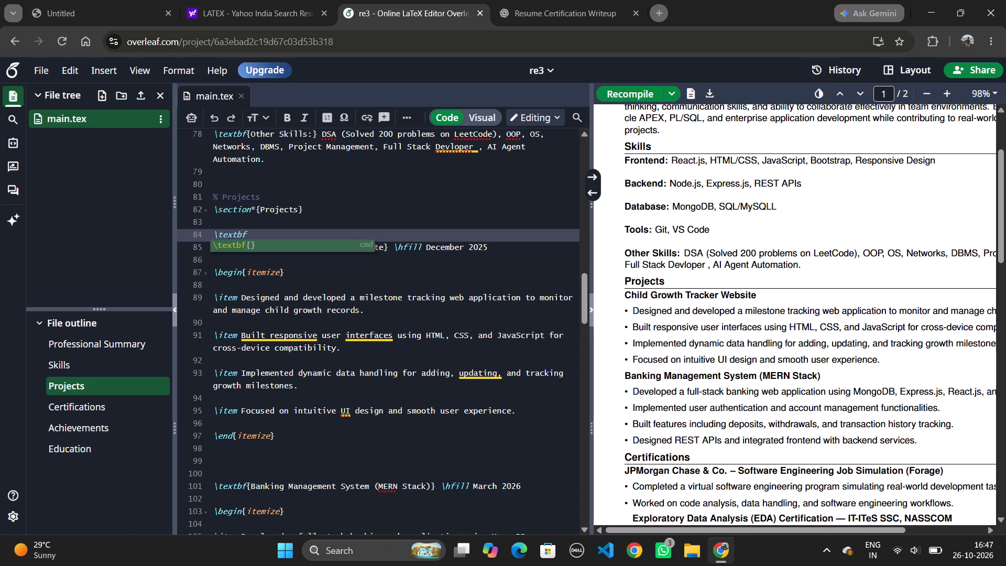
pyautogui.press('Return')
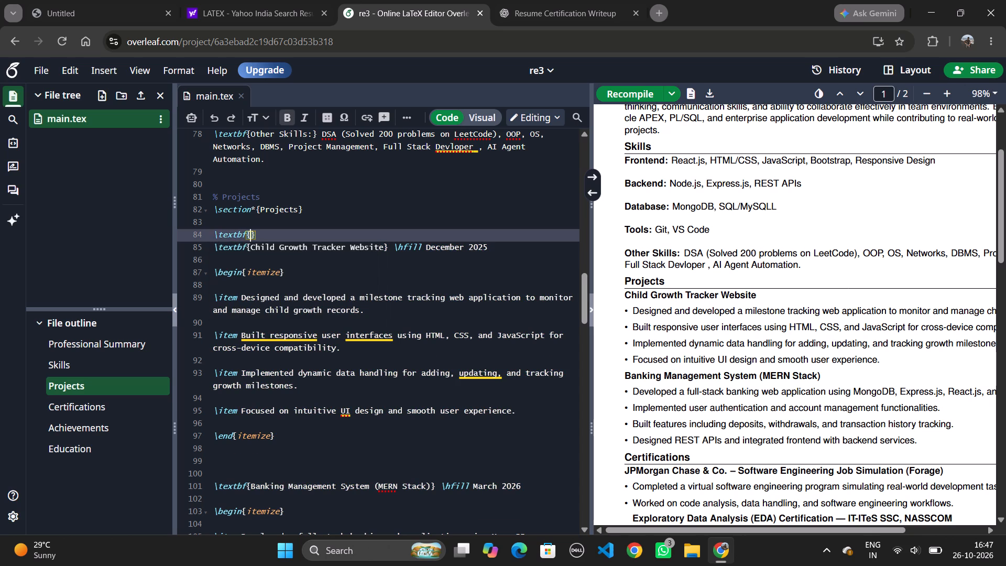
pyautogui.hotkey('ctrl', 'v')
# Append "\hfill August 2026" to the Swasth Saathi AI heading and add blank lines below it.
pyautogui.click(380, 247)
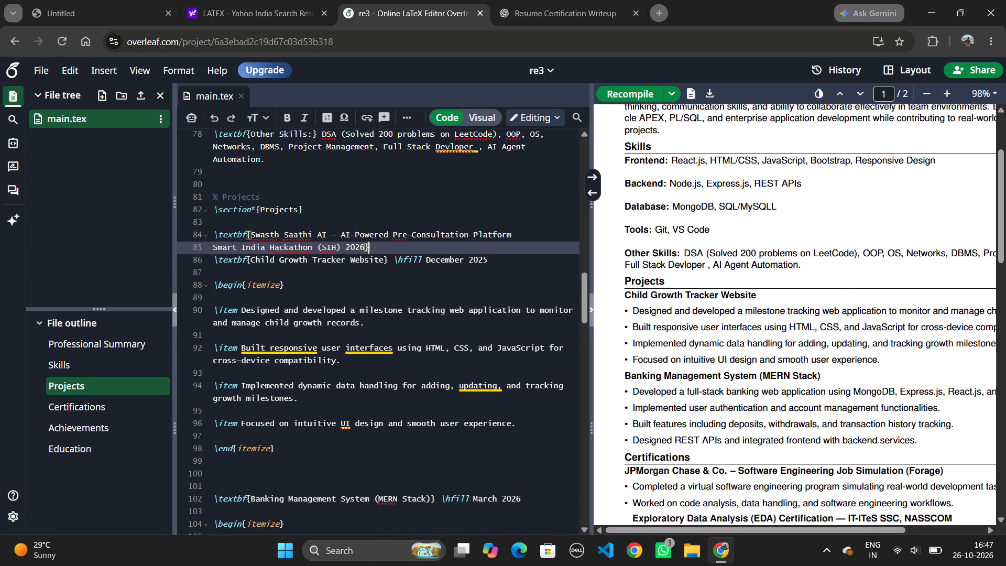
pyautogui.press('space')
pyautogui.press('space')
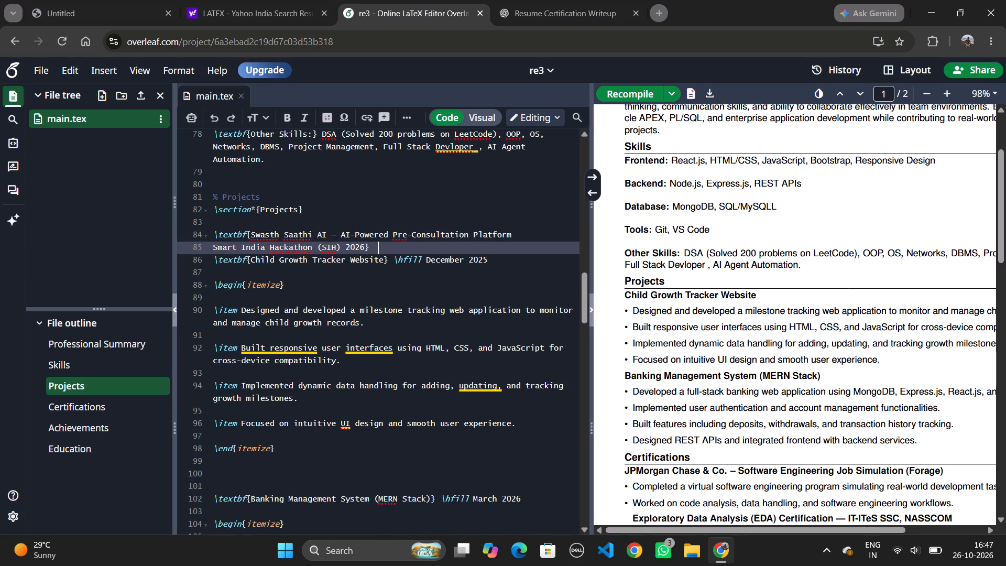
pyautogui.write('\\hfill')
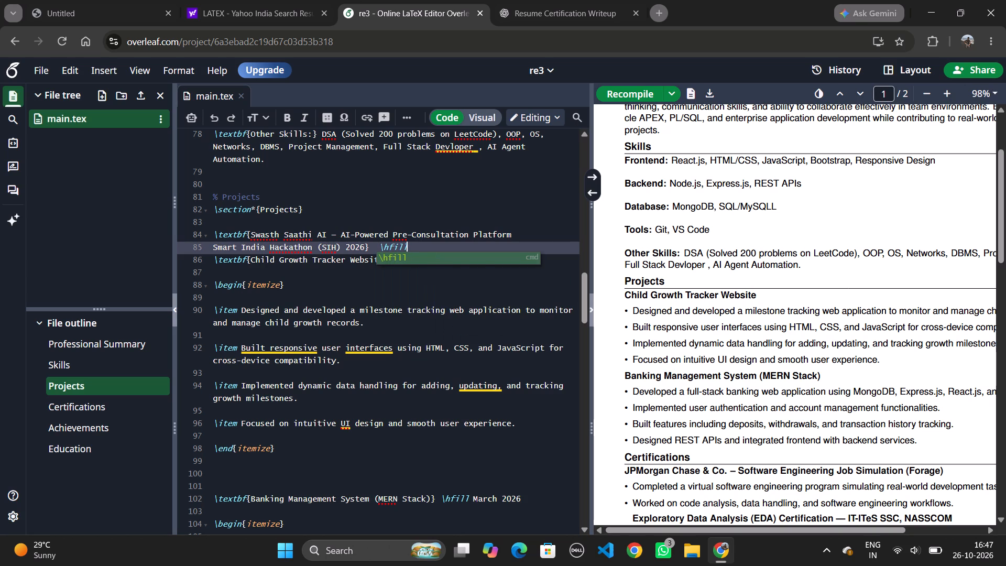
pyautogui.press('space')
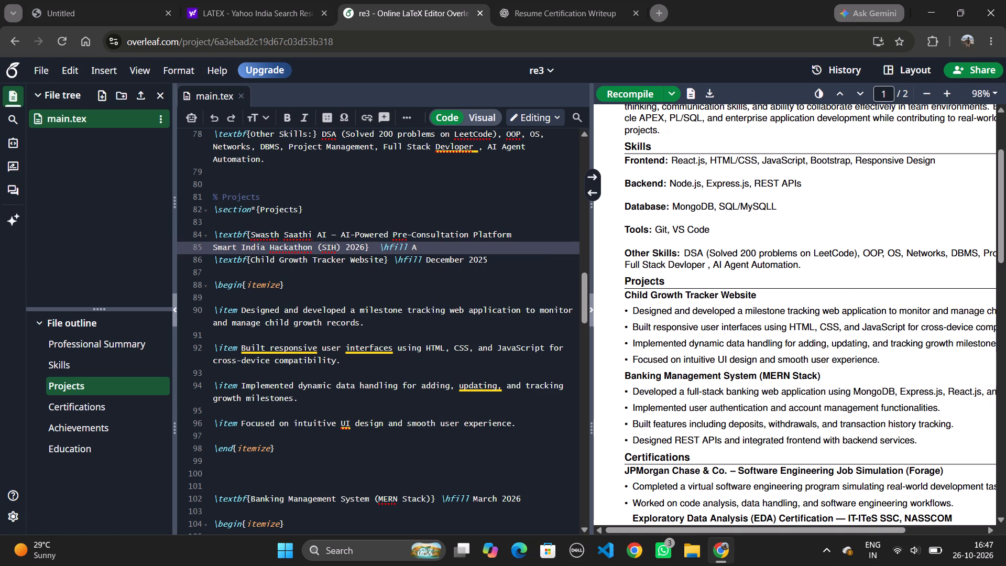
pyautogui.press('u')
pyautogui.write('gust')
pyautogui.press('space')
pyautogui.write('2026')
pyautogui.press('Return')
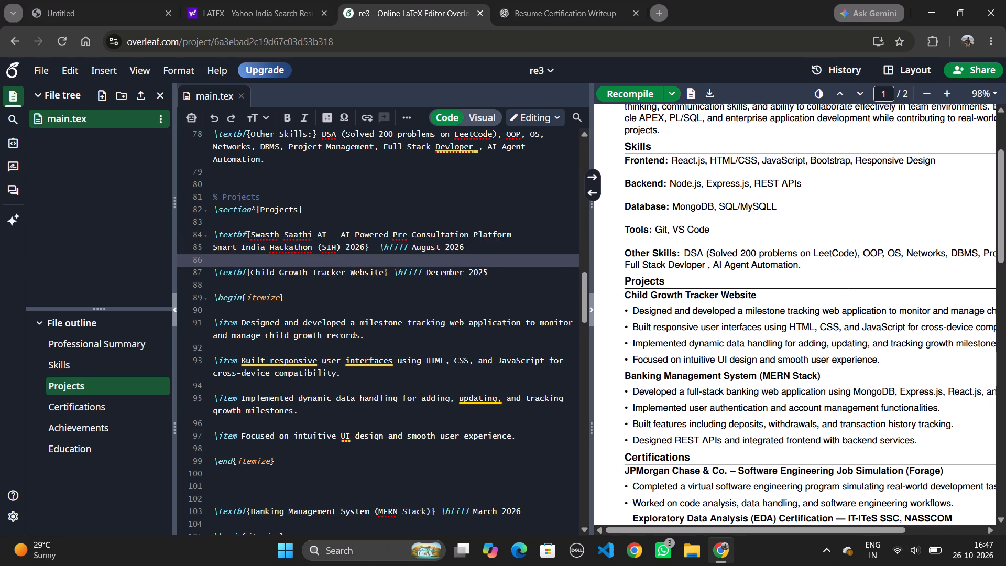
pyautogui.press('Return')
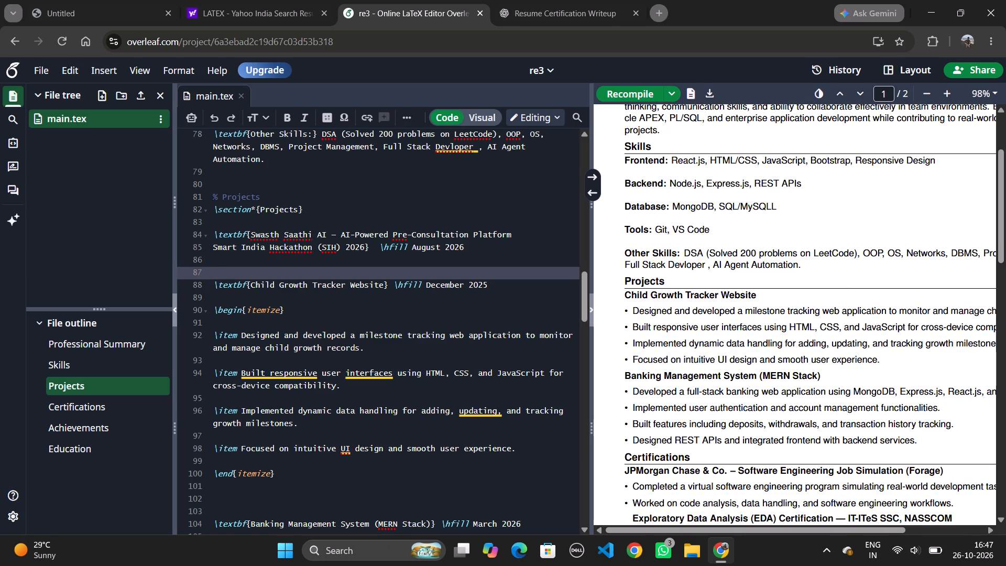
# Copy \begin{itemize} from the Child Growth Tracker Website entry to the blank line below the NASSCOM EDA certification's October 2026 date.
pyautogui.scroll(-2, 718, 339)
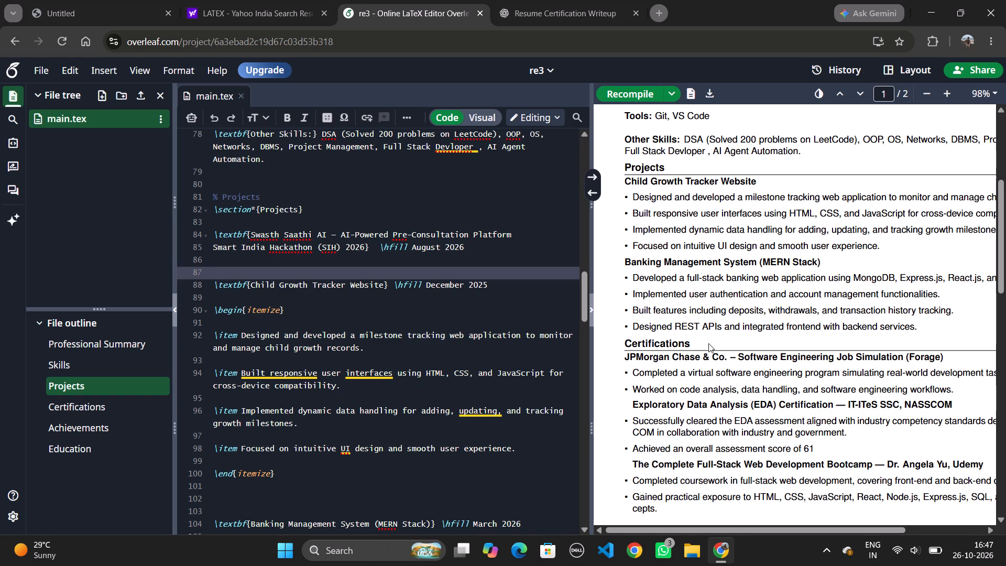
pyautogui.scroll(1, 708, 343)
pyautogui.moveTo(290, 311); pyautogui.dragTo(267, 313)
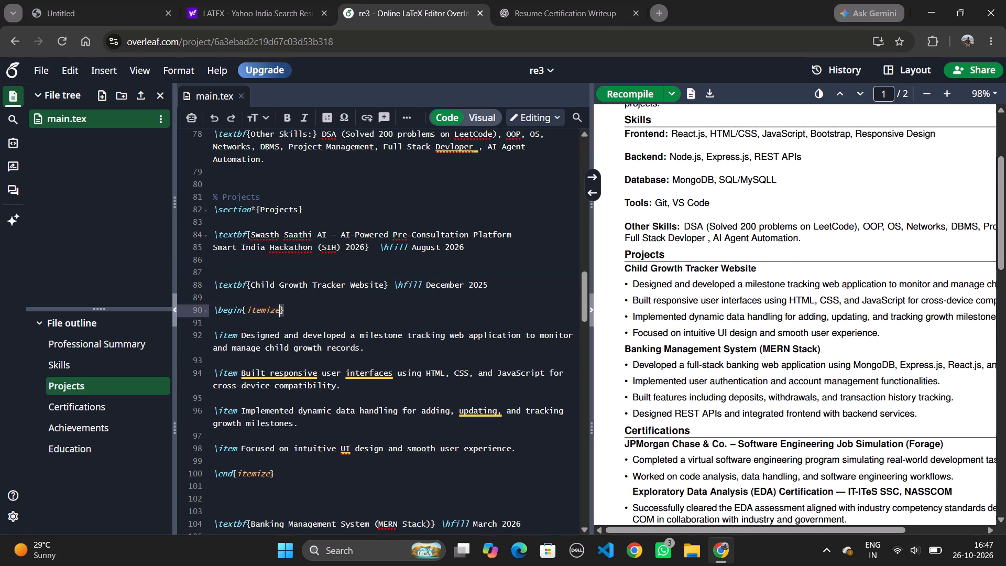
pyautogui.moveTo(267, 313); pyautogui.dragTo(211, 311)
pyautogui.hotkey('ctrl', 'c')
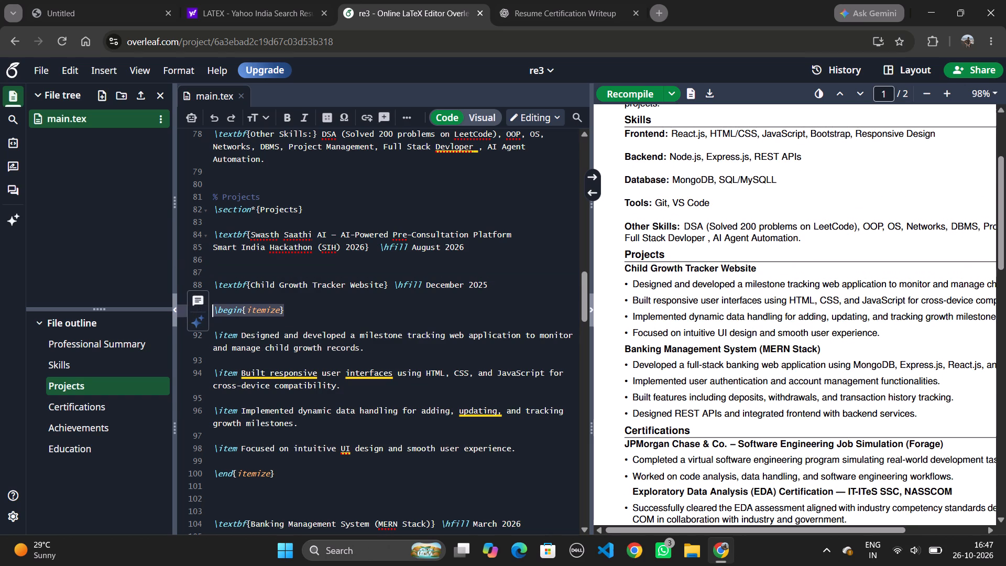
pyautogui.scroll(-2, 392, 350)
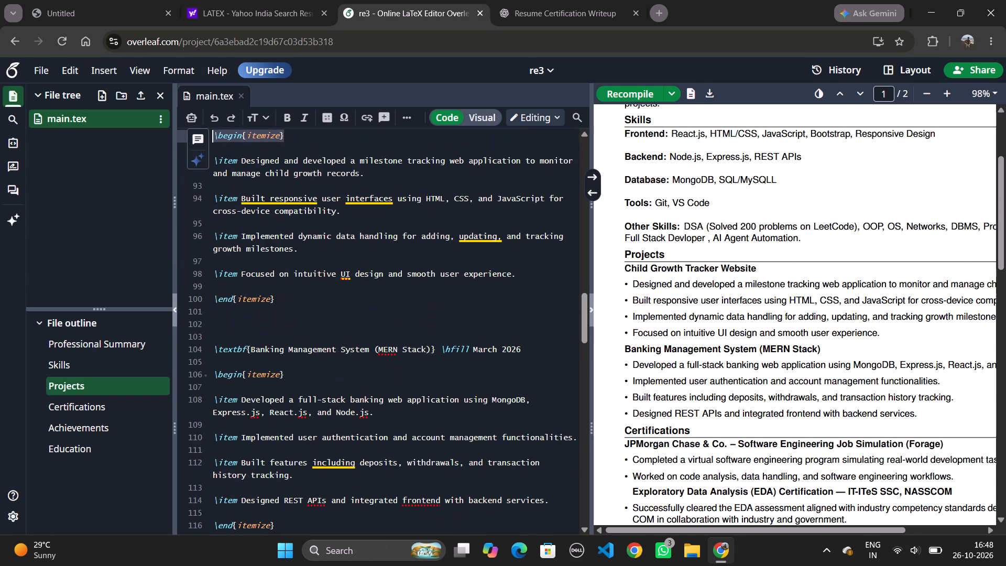
pyautogui.scroll(-2, 276, 394)
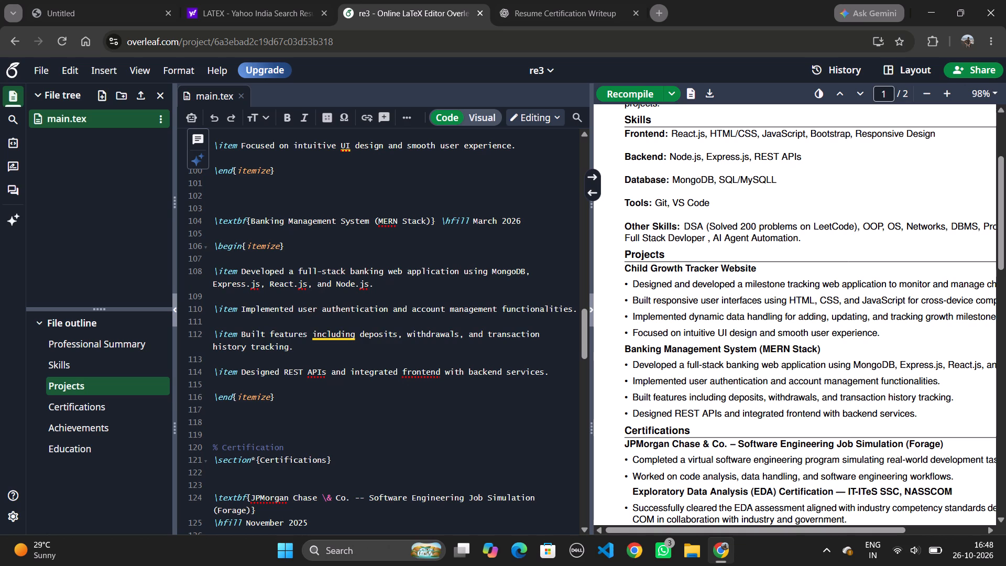
pyautogui.scroll(-3, 277, 386)
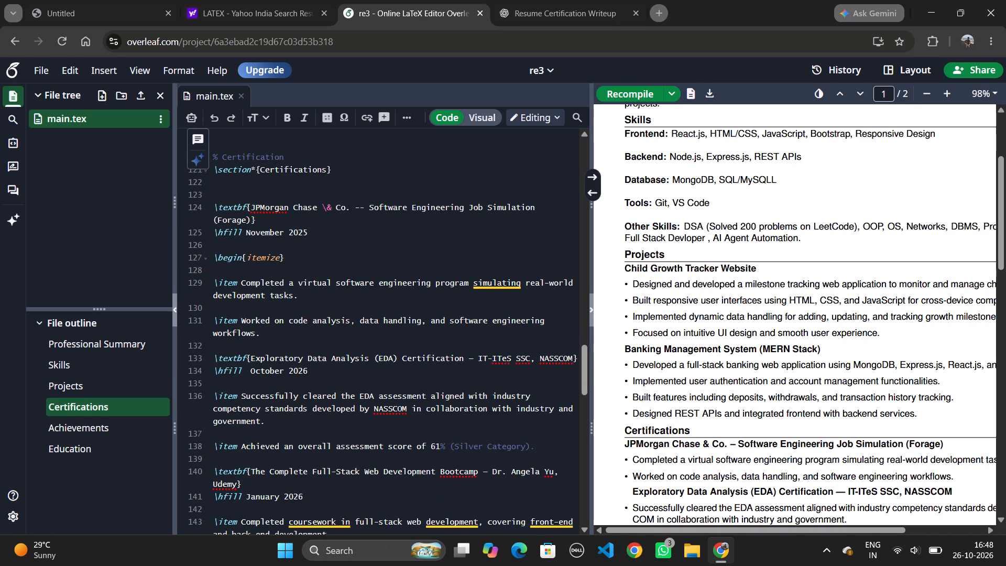
pyautogui.scroll(-1, 274, 393)
pyautogui.click(275, 349)
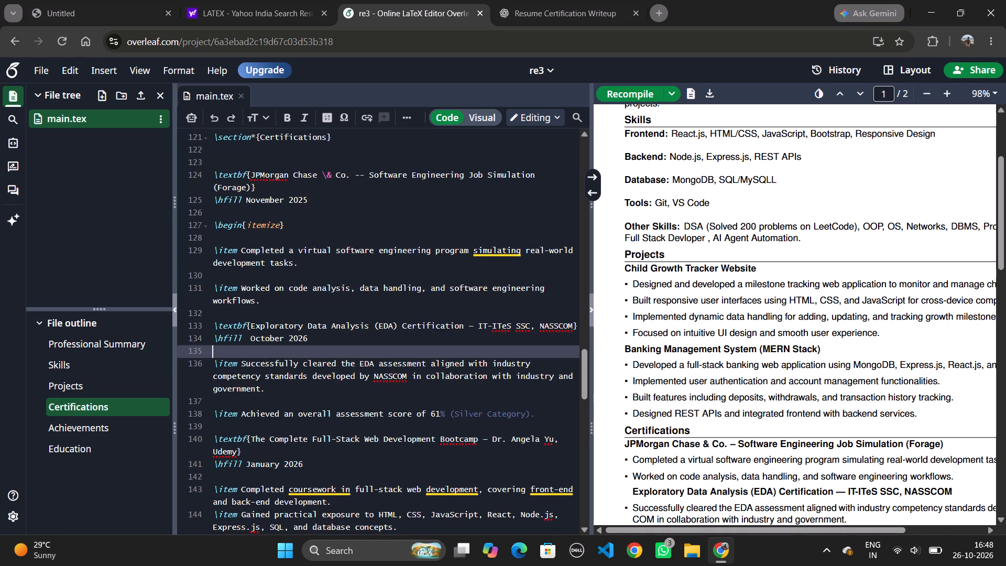
pyautogui.hotkey('ctrl', 'v')
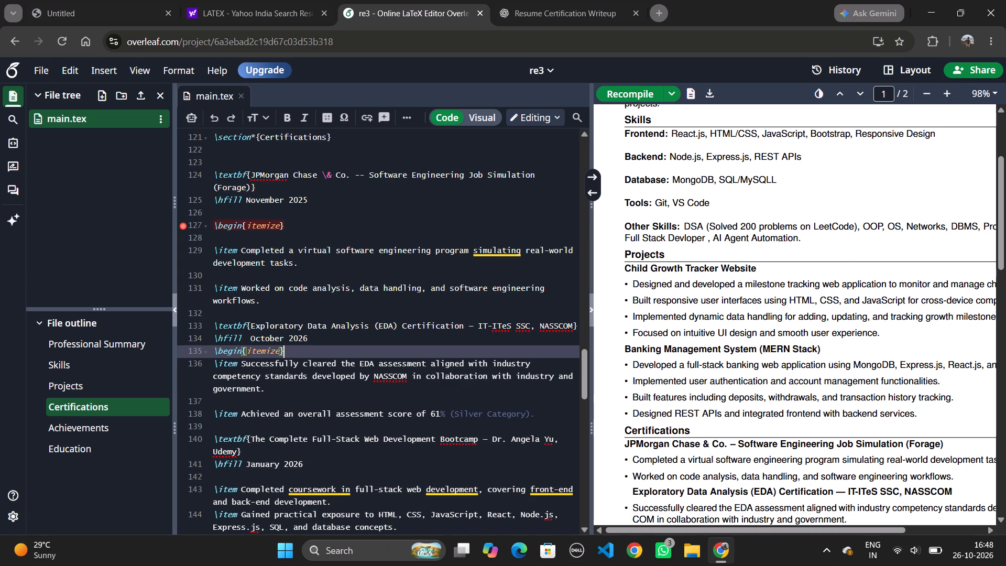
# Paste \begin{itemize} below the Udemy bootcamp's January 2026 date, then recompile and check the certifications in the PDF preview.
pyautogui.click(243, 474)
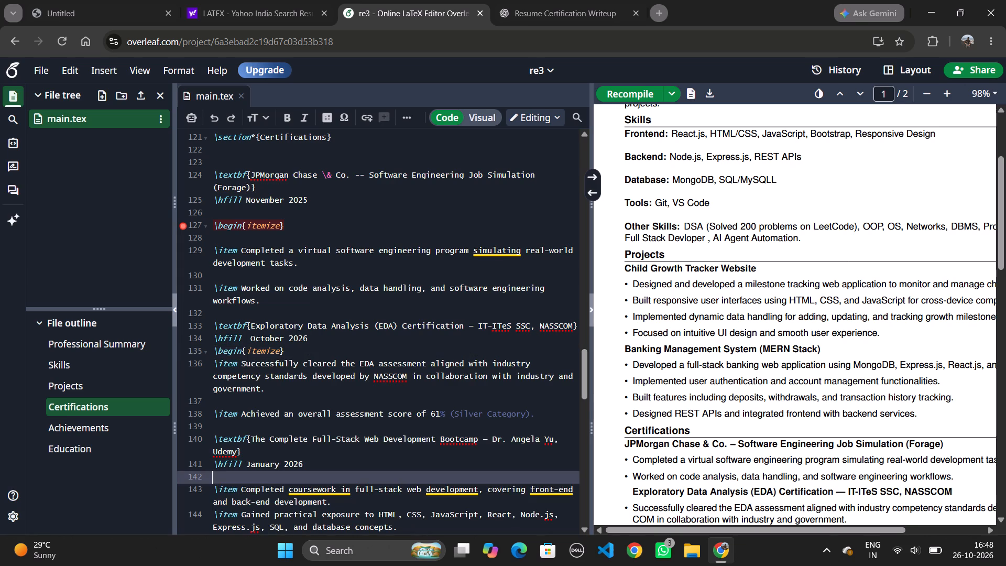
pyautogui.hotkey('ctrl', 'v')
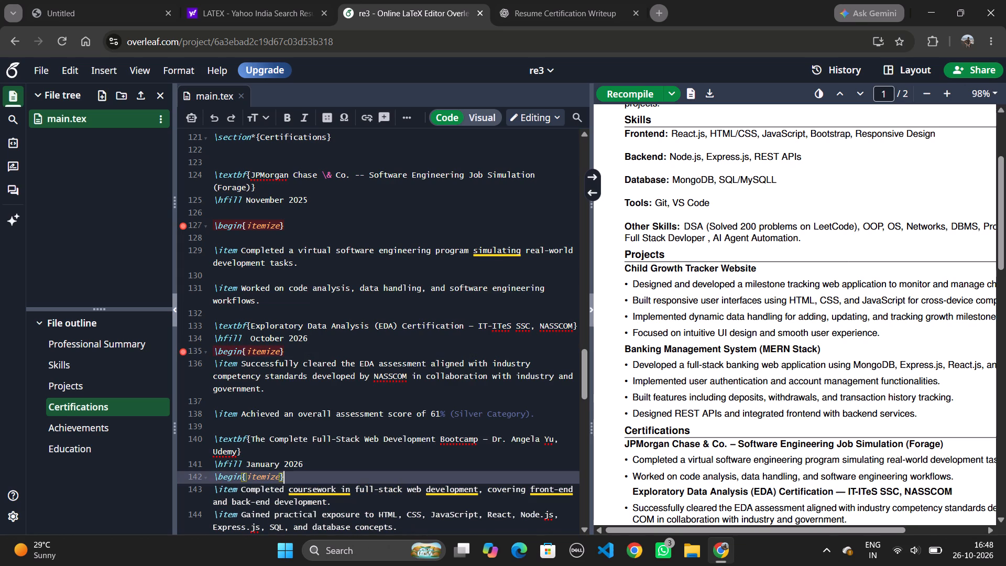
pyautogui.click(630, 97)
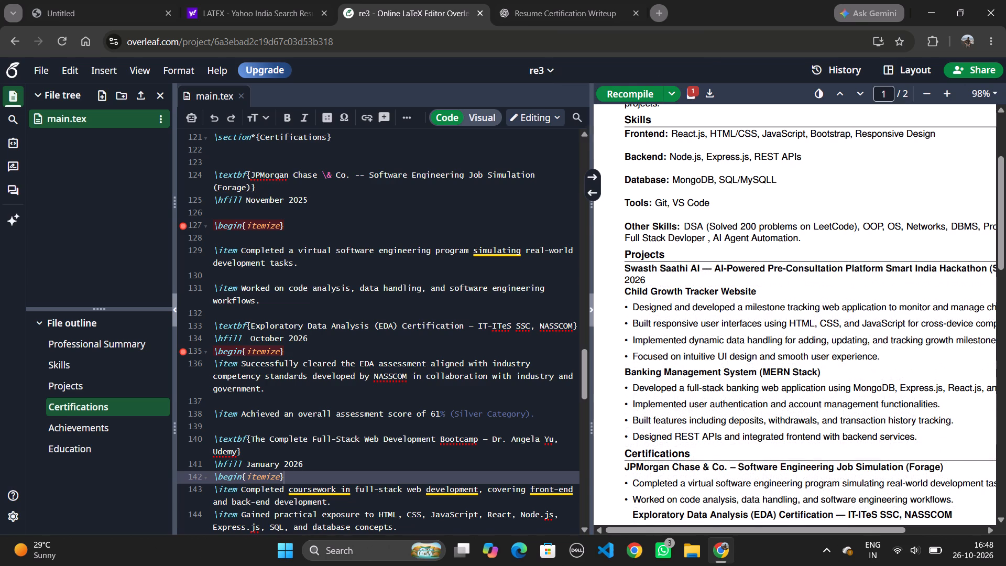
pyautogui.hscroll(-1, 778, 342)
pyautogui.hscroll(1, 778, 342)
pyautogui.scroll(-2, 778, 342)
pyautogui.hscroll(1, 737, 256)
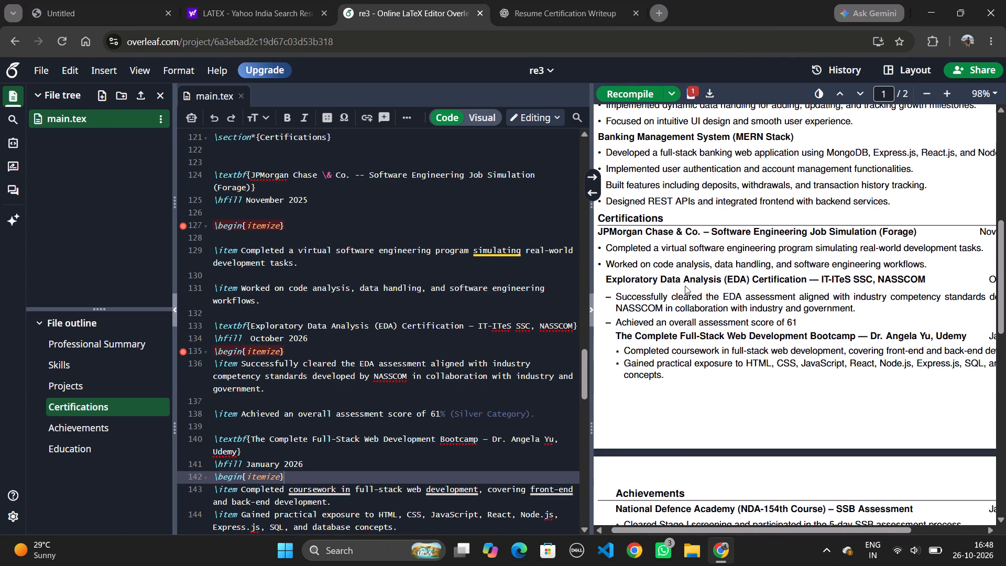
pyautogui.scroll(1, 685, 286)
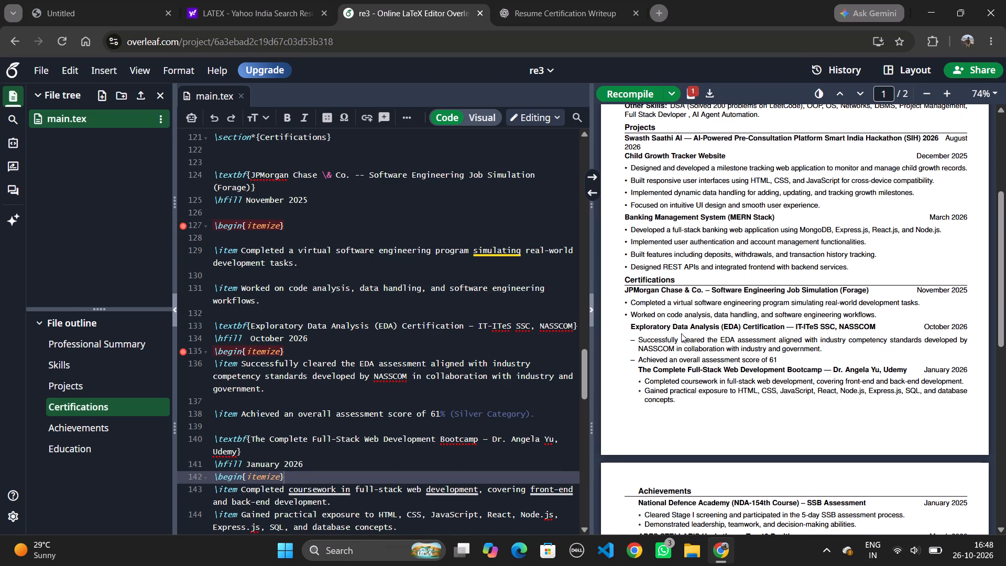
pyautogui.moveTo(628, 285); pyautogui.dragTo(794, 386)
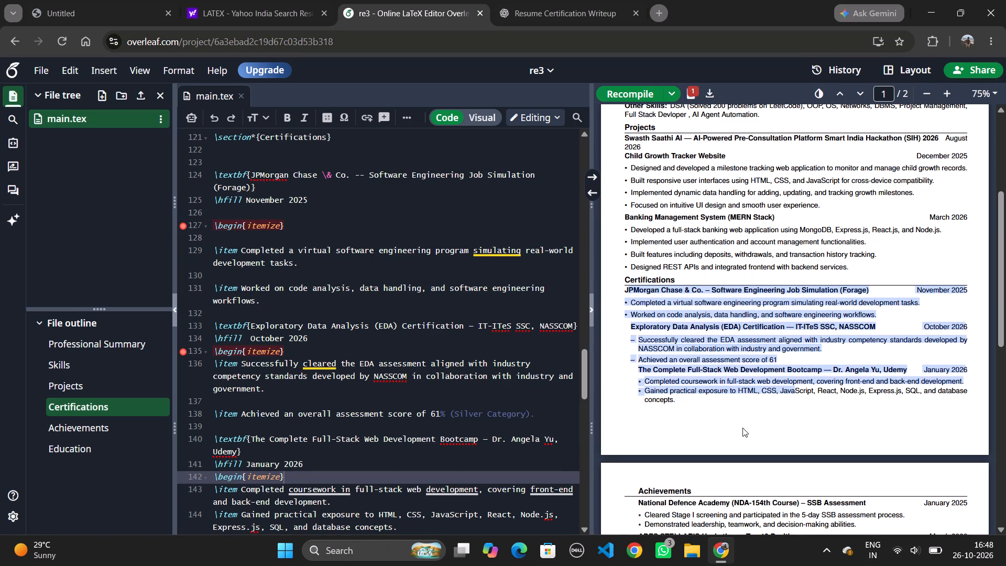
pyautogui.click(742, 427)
# Delete the \begin{itemize} commands under the Udemy bootcamp and NASSCOM EDA certification dates.
pyautogui.moveTo(291, 474); pyautogui.dragTo(215, 478)
pyautogui.press('BackSpace')
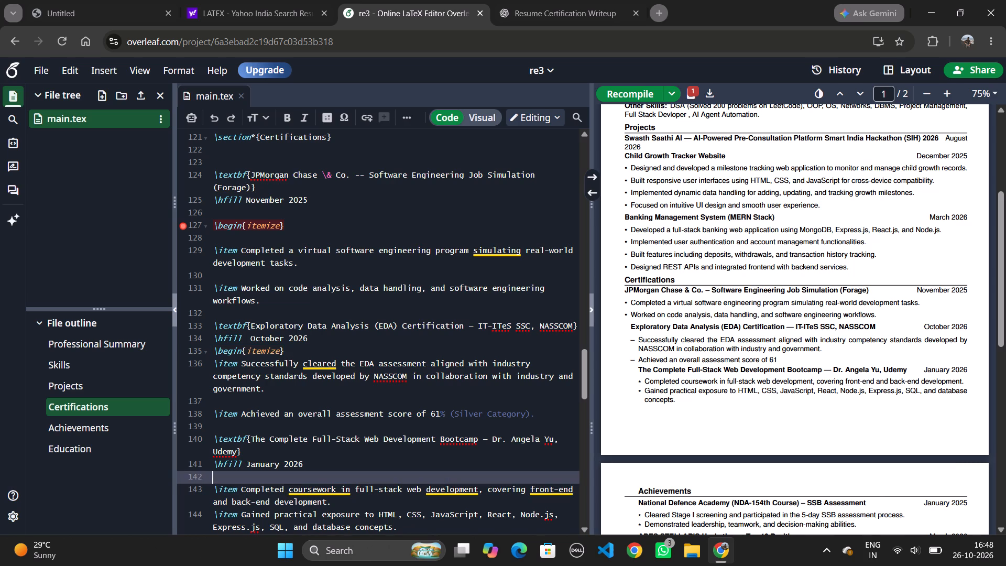
pyautogui.moveTo(285, 347); pyautogui.dragTo(204, 352)
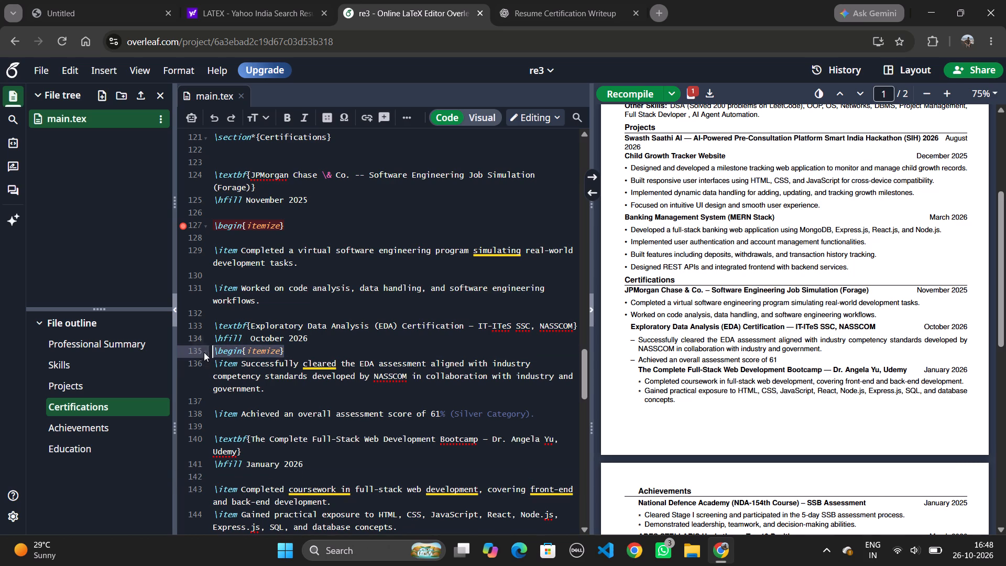
pyautogui.press('BackSpace')
# Insert \begin{itemize} below the Swasth Saathi AI heading in Projects, with blank lines around it.
pyautogui.scroll(6, 379, 269)
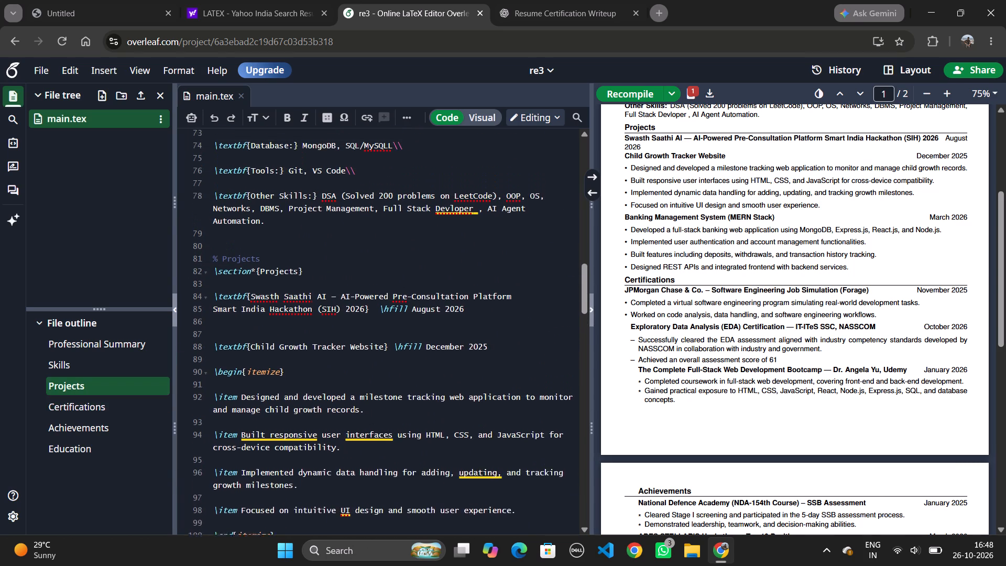
pyautogui.scroll(1, 379, 269)
pyautogui.click(468, 358)
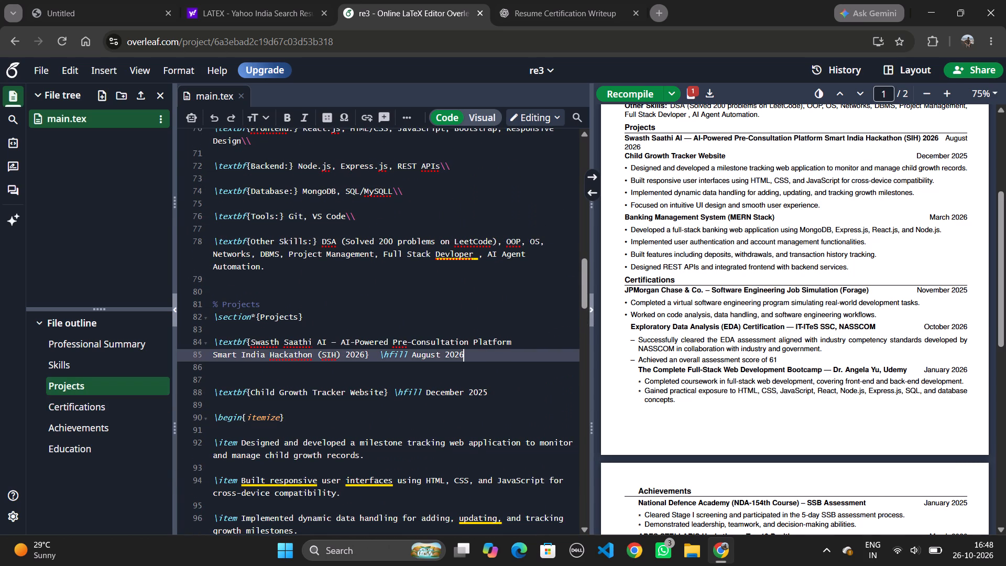
pyautogui.press('Return')
pyautogui.press('Return')
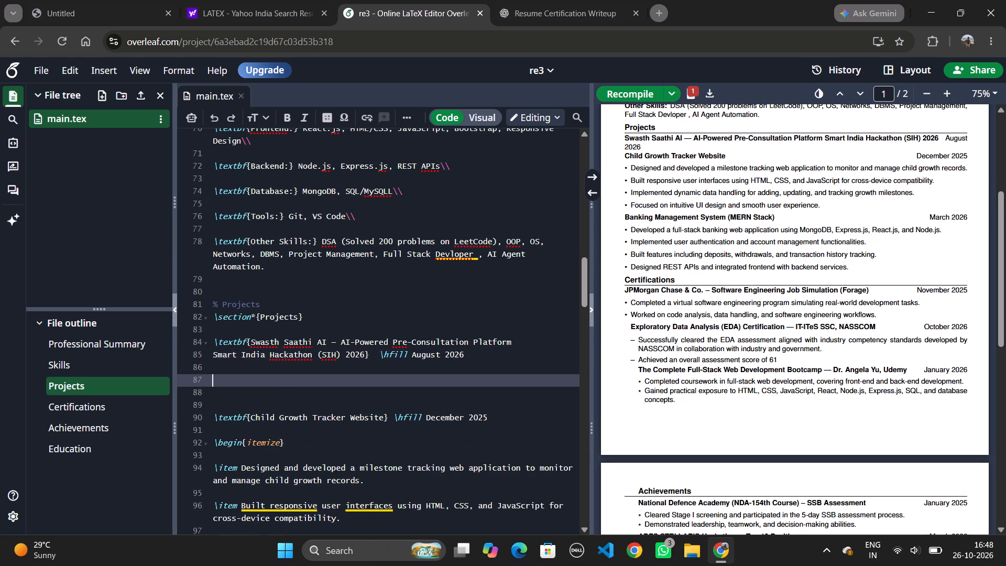
pyautogui.hotkey('ctrl', 'v')
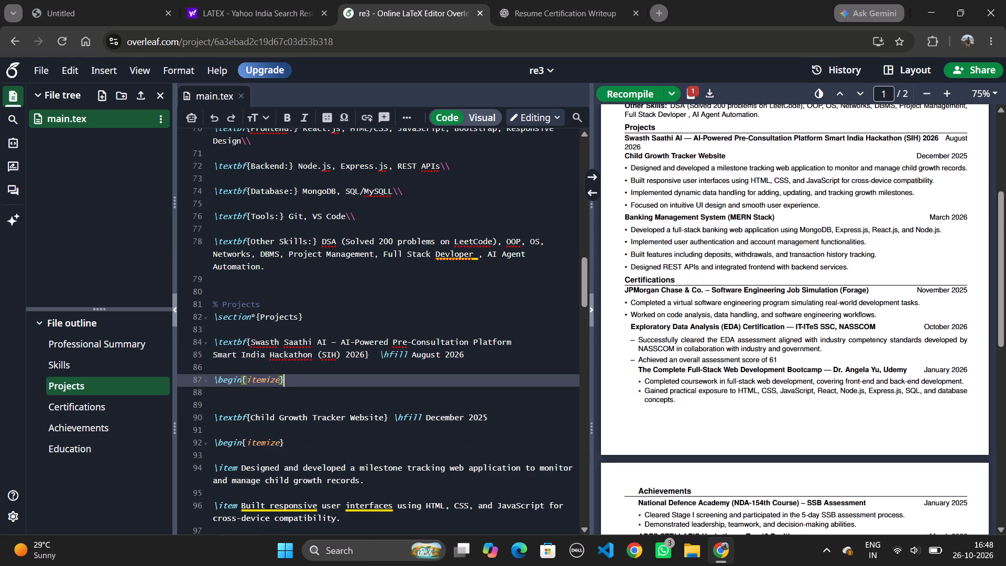
pyautogui.press('Return')
pyautogui.press('Return')
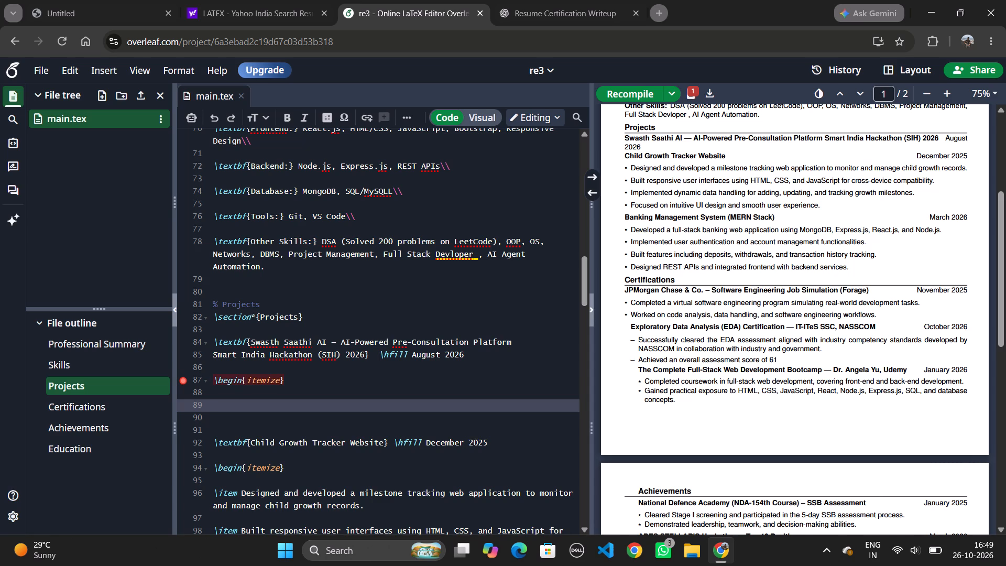
# Remove "Smart India Hackathon (SIH) 2026" from the Swasth Saathi AI heading and move the closing brace directly after "Platform".
pyautogui.moveTo(364, 353); pyautogui.dragTo(212, 353)
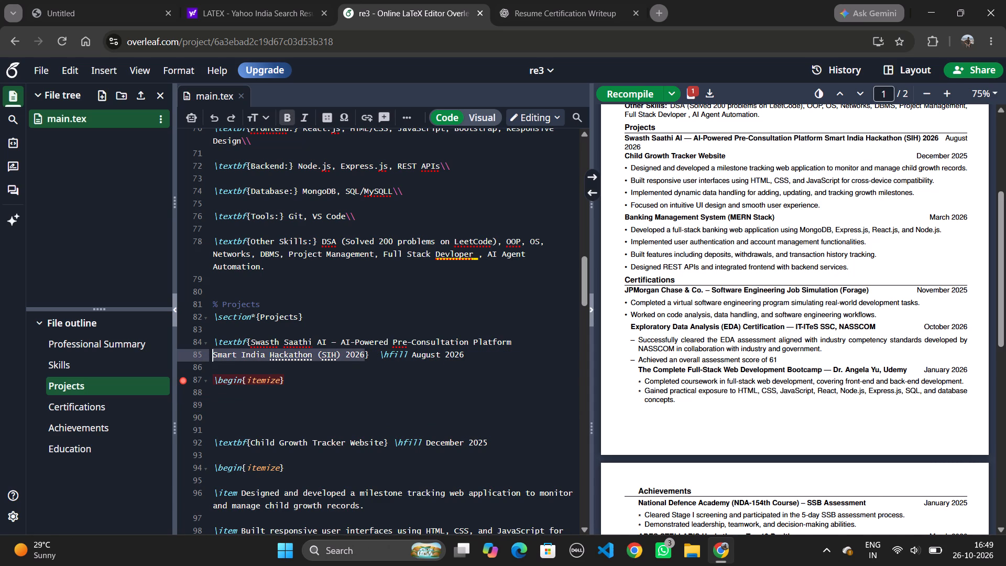
pyautogui.press('BackSpace')
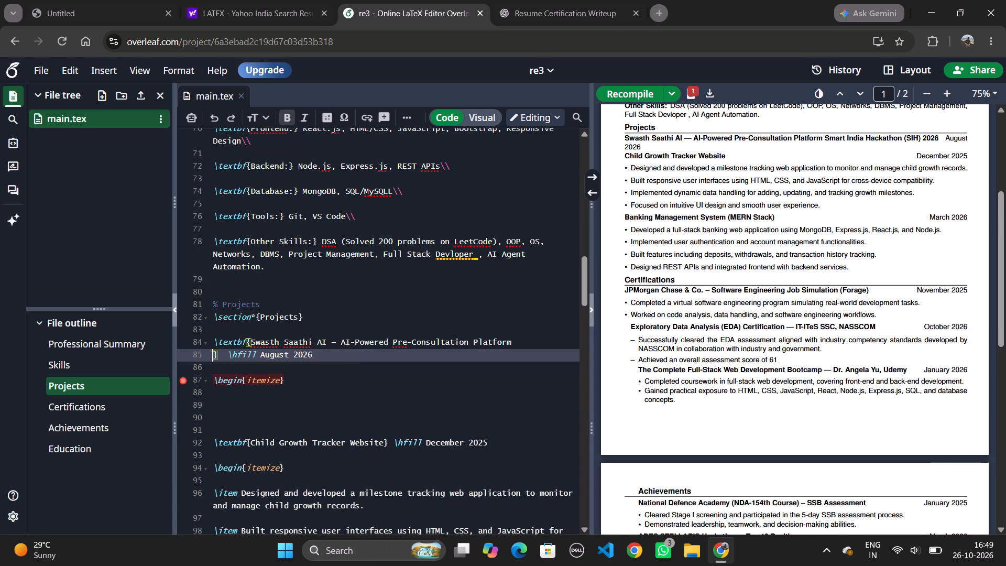
pyautogui.click(514, 343)
pyautogui.hotkey('shift', '}')
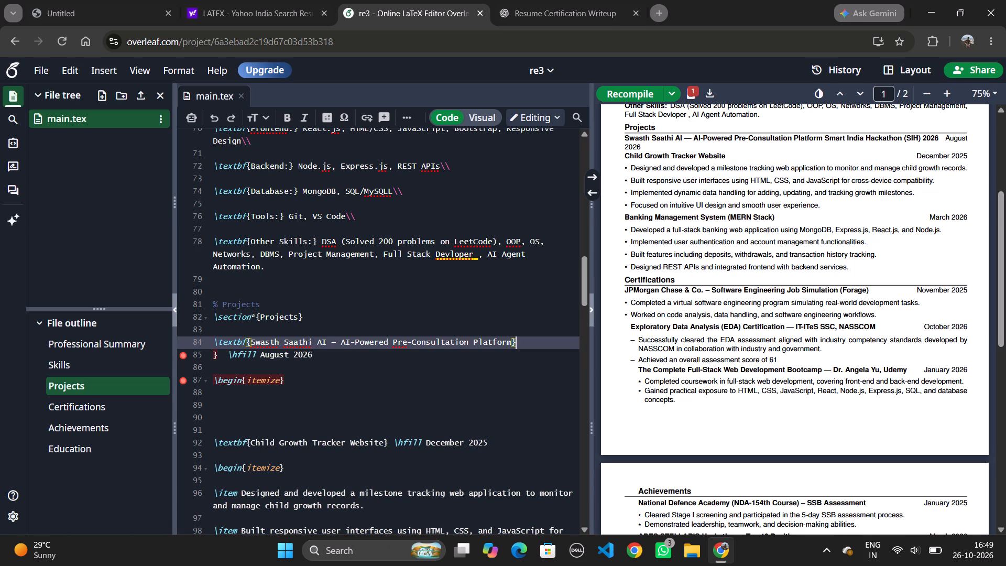
pyautogui.click(220, 353)
pyautogui.press('BackSpace')
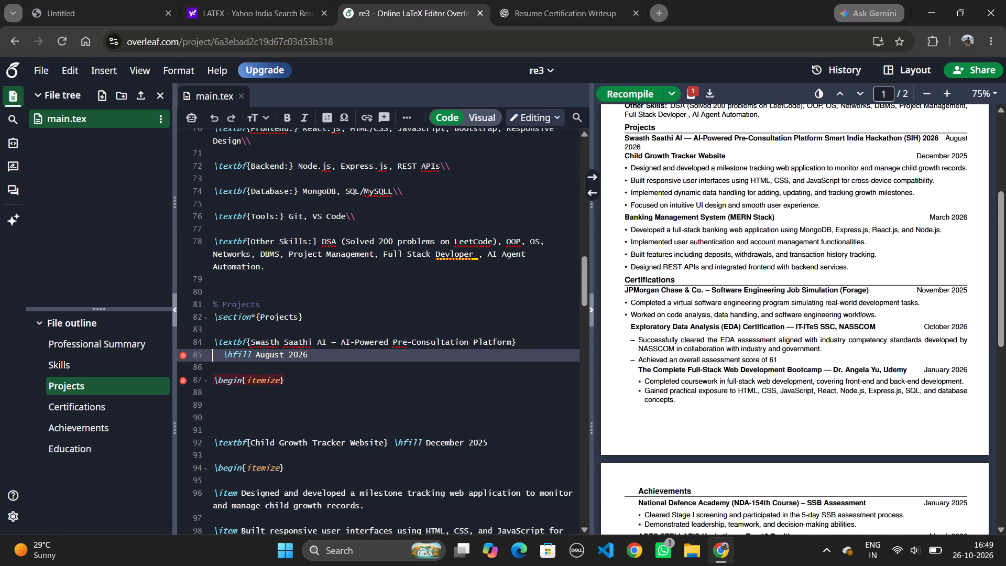
pyautogui.click(298, 380)
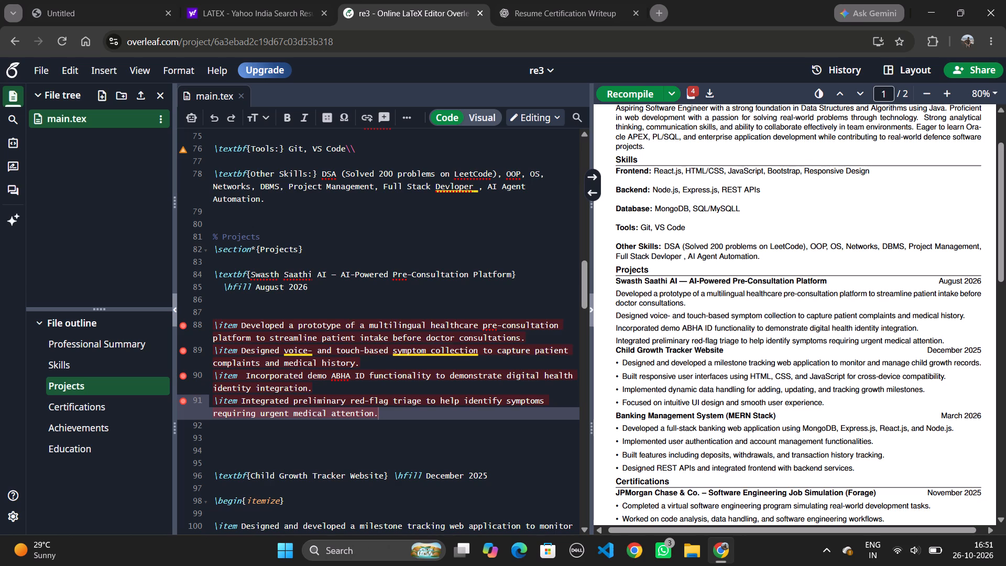
# Copy \begin{itemize} from the Child Growth Tracker Website entry and paste it on a new line above the first Swasth Saathi AI bullet.
pyautogui.scroll(-3, 325, 441)
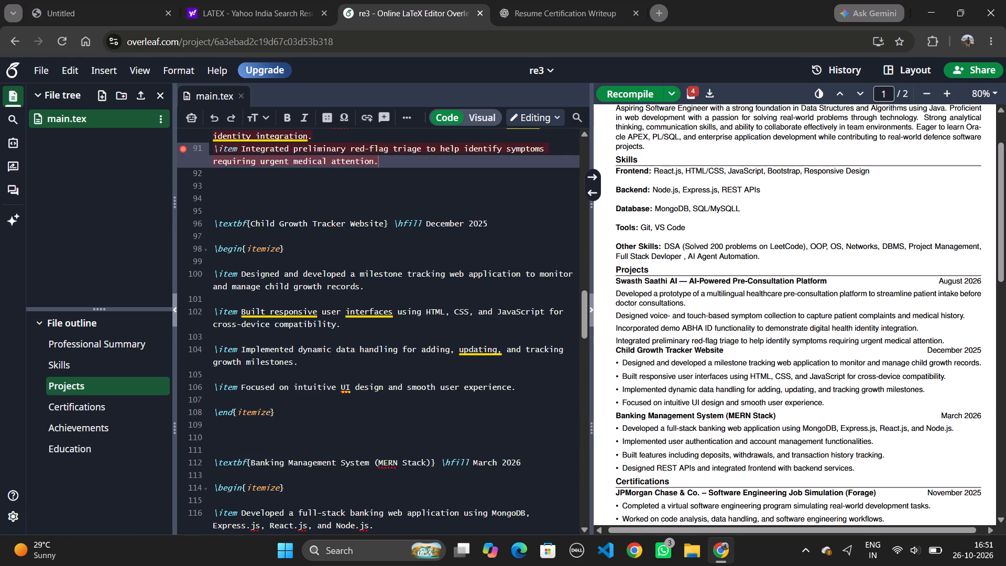
pyautogui.scroll(3, 325, 441)
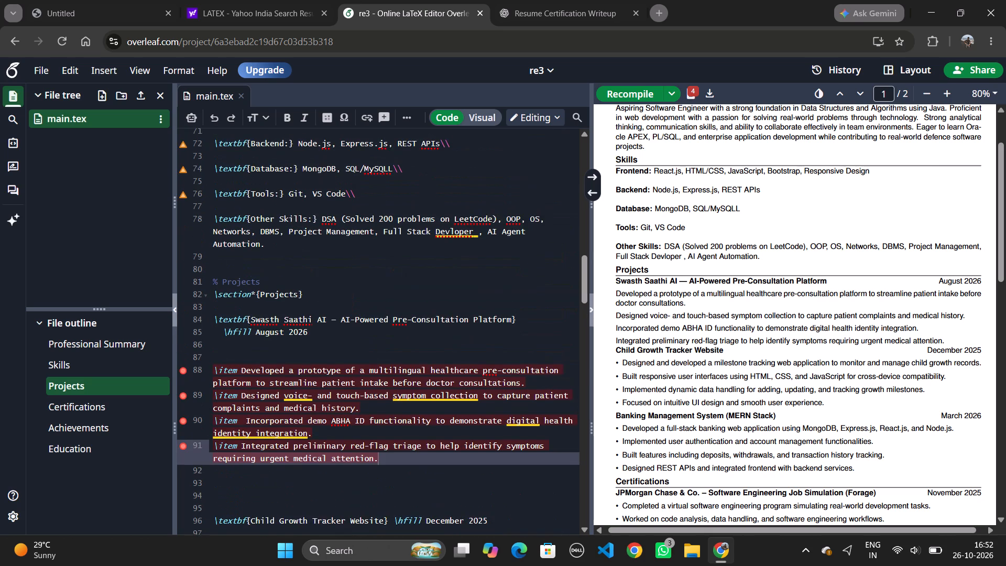
pyautogui.click(268, 346)
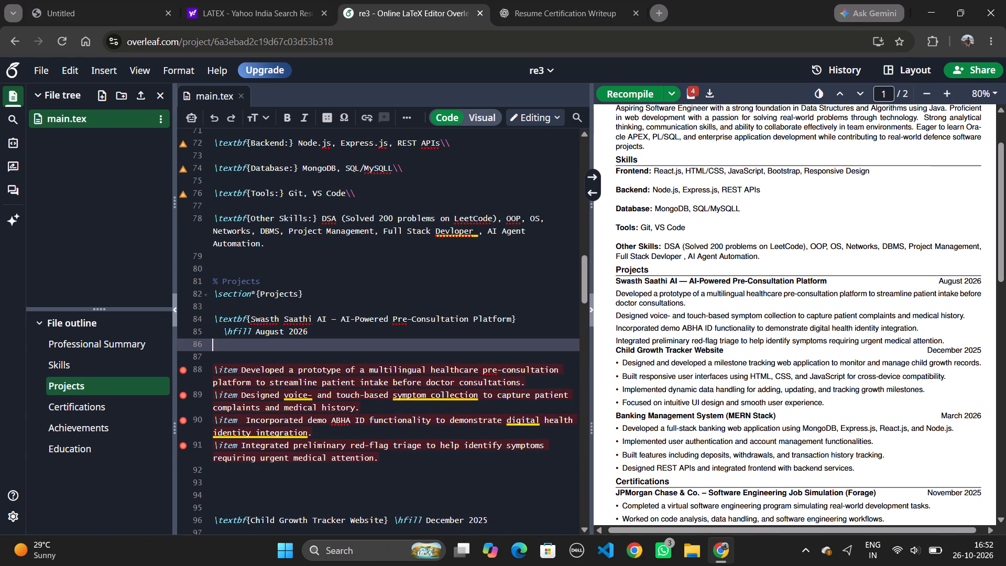
pyautogui.scroll(-2, 268, 346)
pyautogui.moveTo(291, 337); pyautogui.dragTo(210, 338)
pyautogui.hotkey('ctrl', 'c')
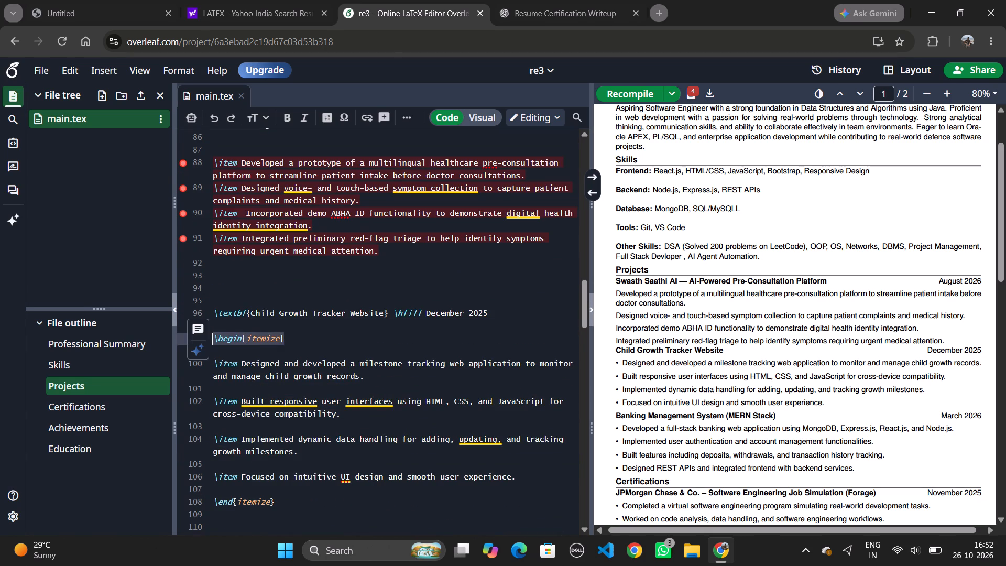
pyautogui.scroll(2, 413, 241)
pyautogui.click(285, 331)
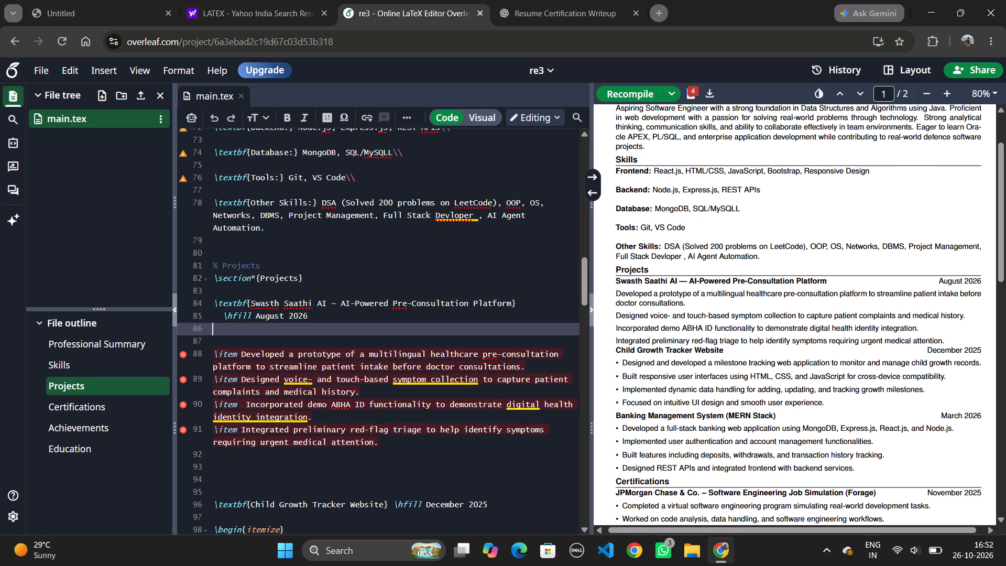
pyautogui.press('Return')
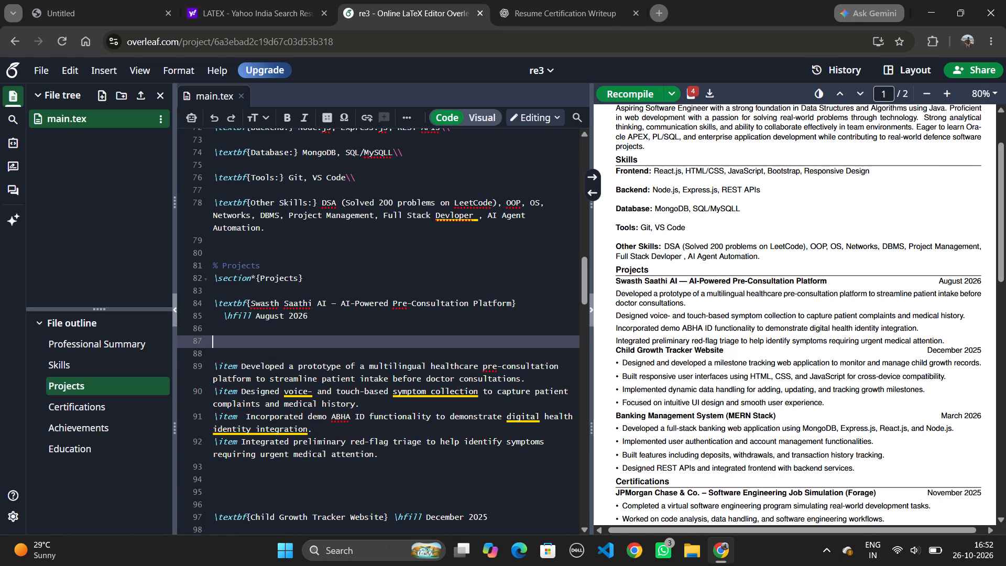
pyautogui.hotkey('ctrl', 'v')
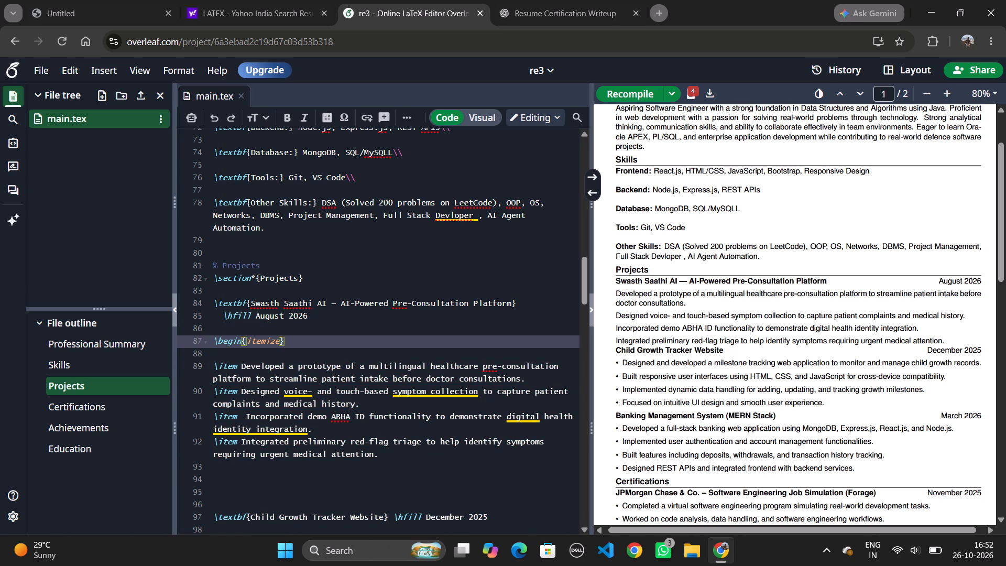
# Insert a blank line after each of the first three Swasth Saathi AI \item bullets.
pyautogui.click(528, 384)
pyautogui.press('Return')
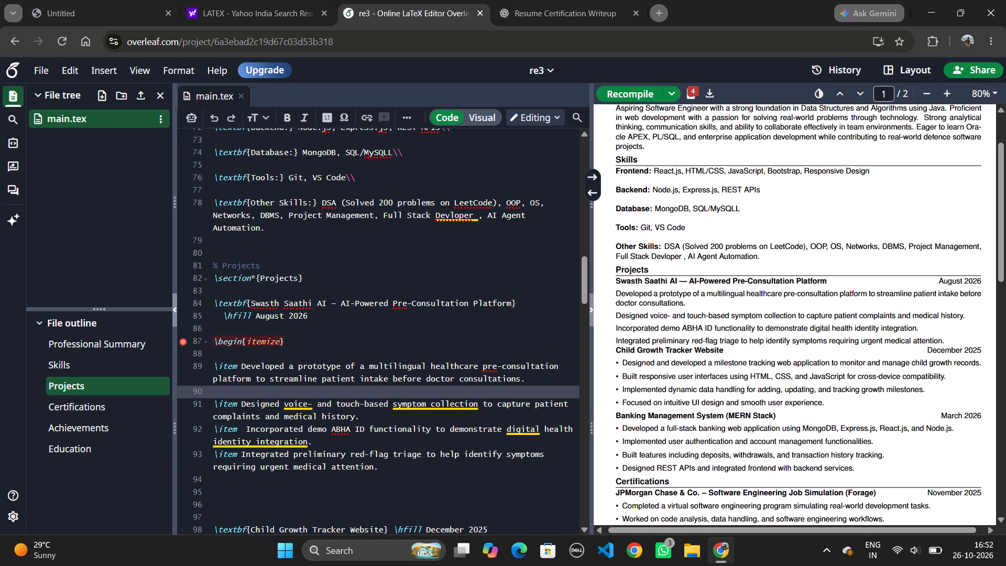
pyautogui.click(511, 416)
pyautogui.press('Return')
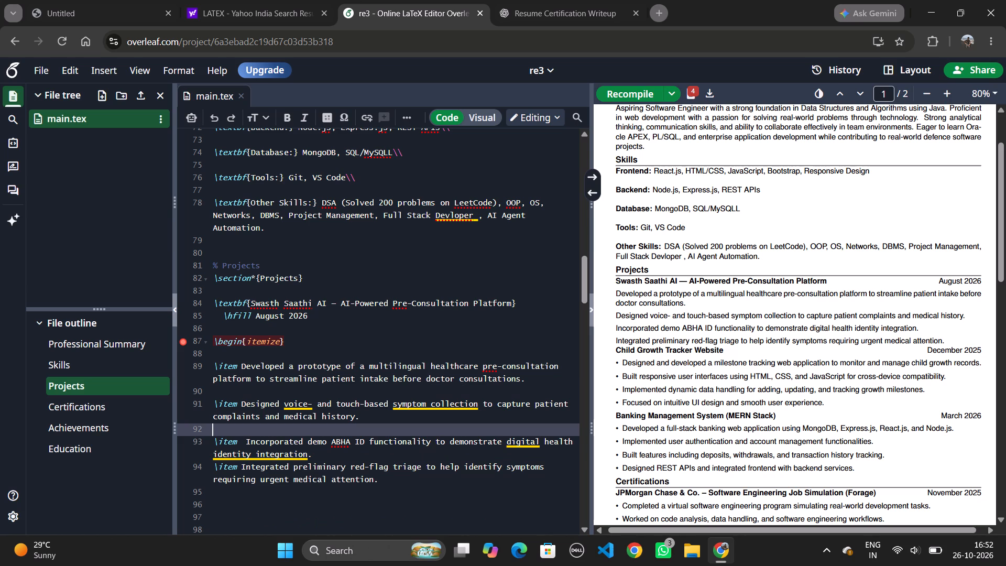
pyautogui.click(474, 453)
pyautogui.press('Return')
# Copy \end{itemize} from the Child Growth Tracker Website entry, paste it below the red-flag triage bullet, and recompile.
pyautogui.scroll(-2, 474, 453)
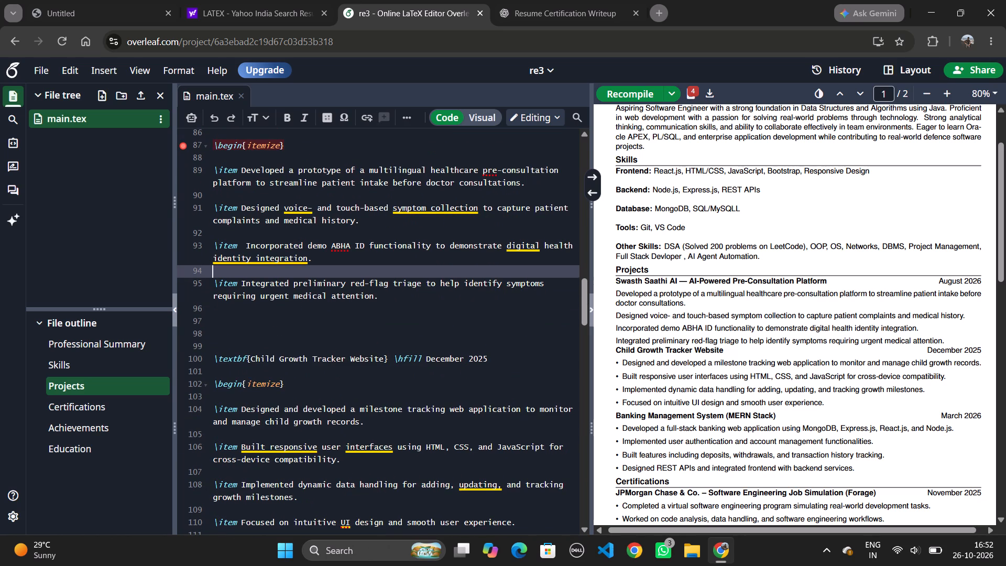
pyautogui.scroll(-2, 388, 427)
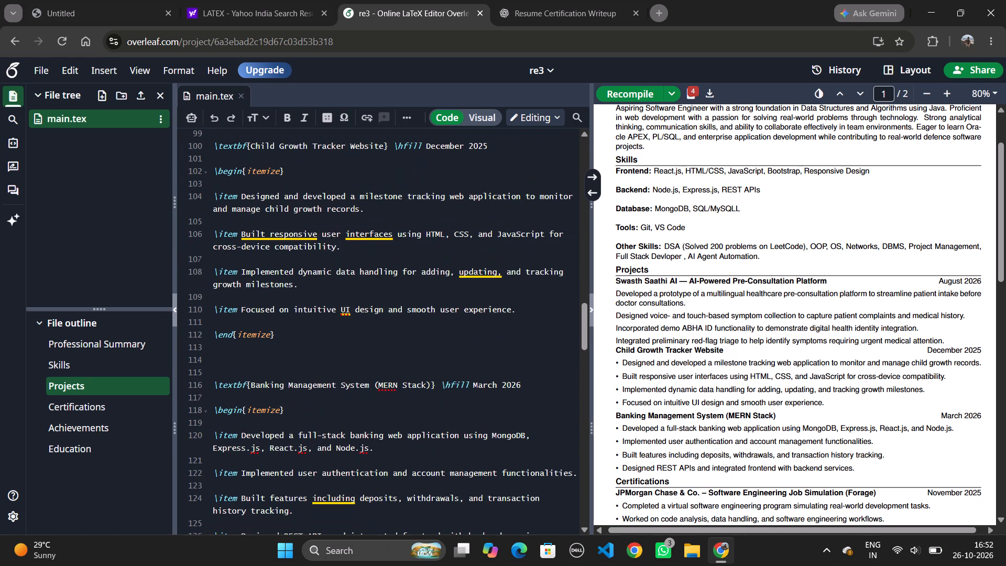
pyautogui.click(388, 427)
pyautogui.moveTo(280, 335); pyautogui.dragTo(250, 335)
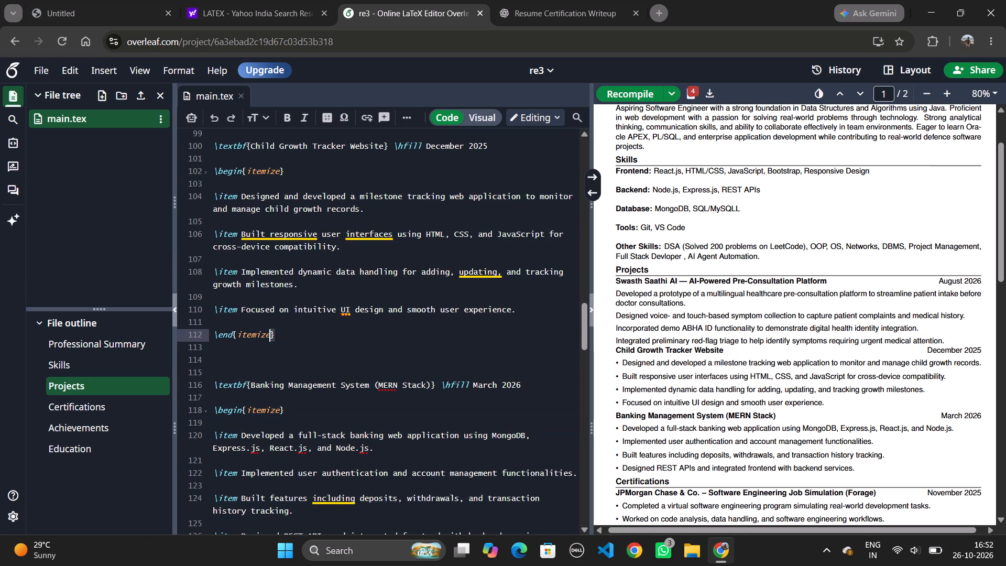
pyautogui.moveTo(250, 335); pyautogui.dragTo(198, 332)
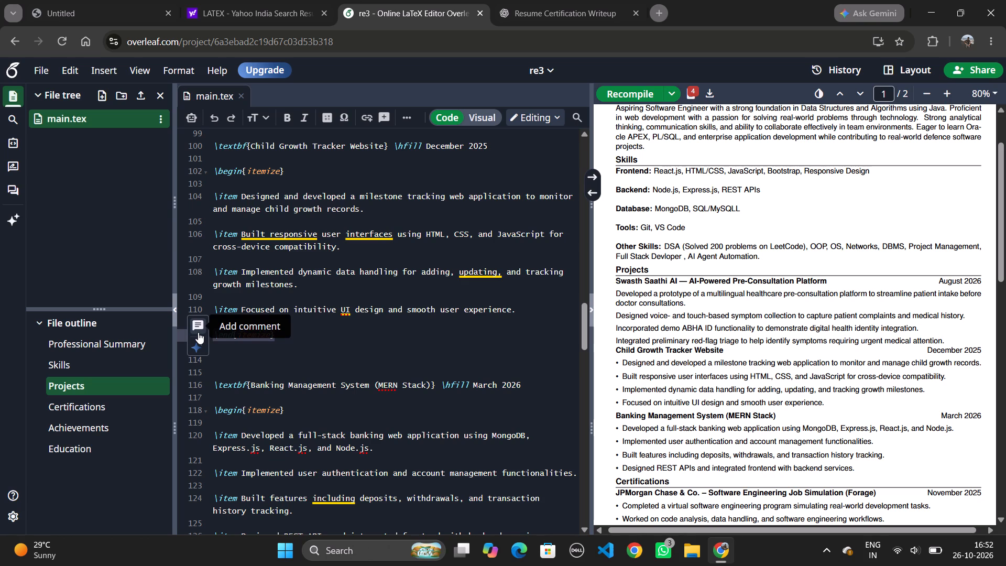
pyautogui.hotkey('ctrl', 'c')
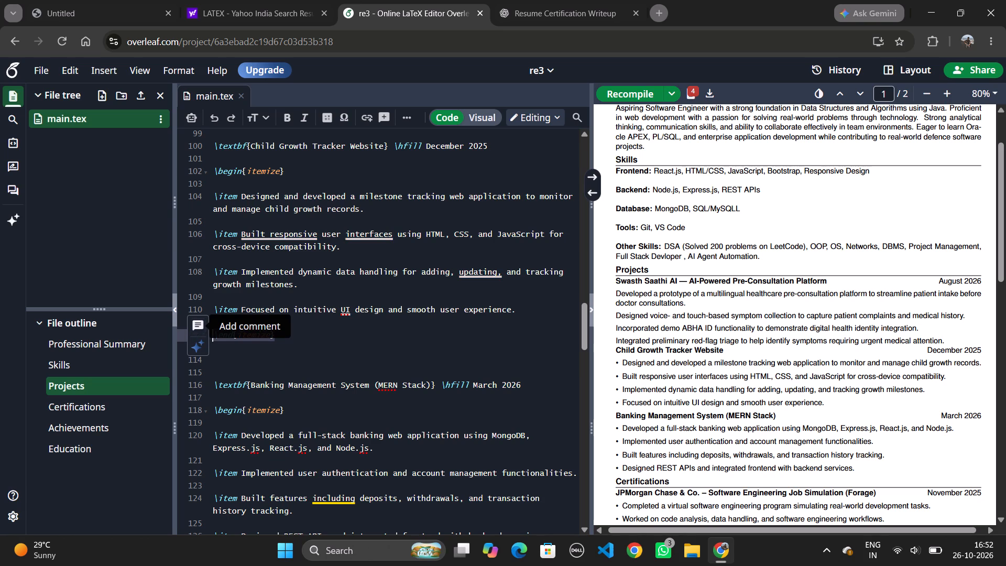
pyautogui.click(333, 343)
pyautogui.scroll(2, 349, 277)
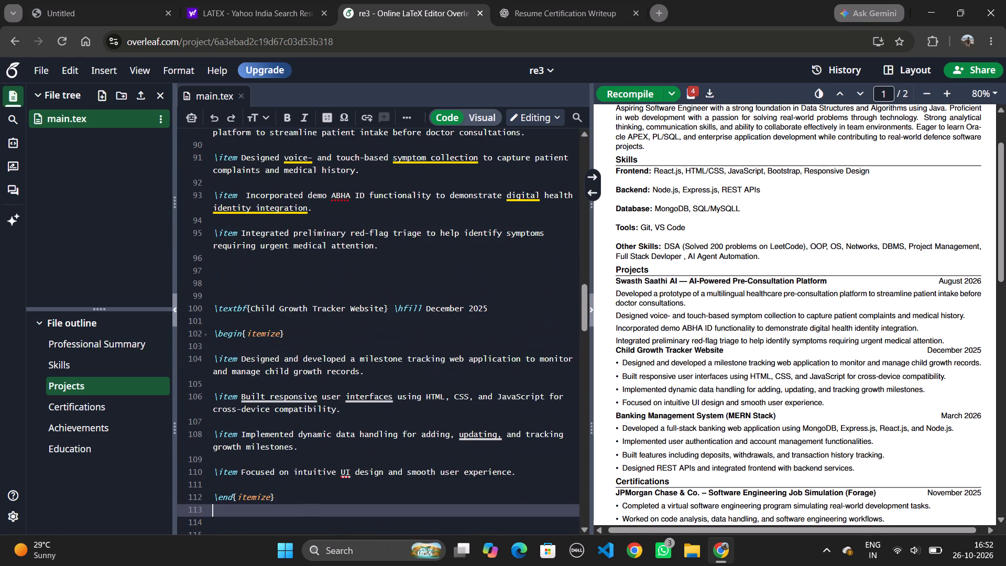
pyautogui.click(300, 279)
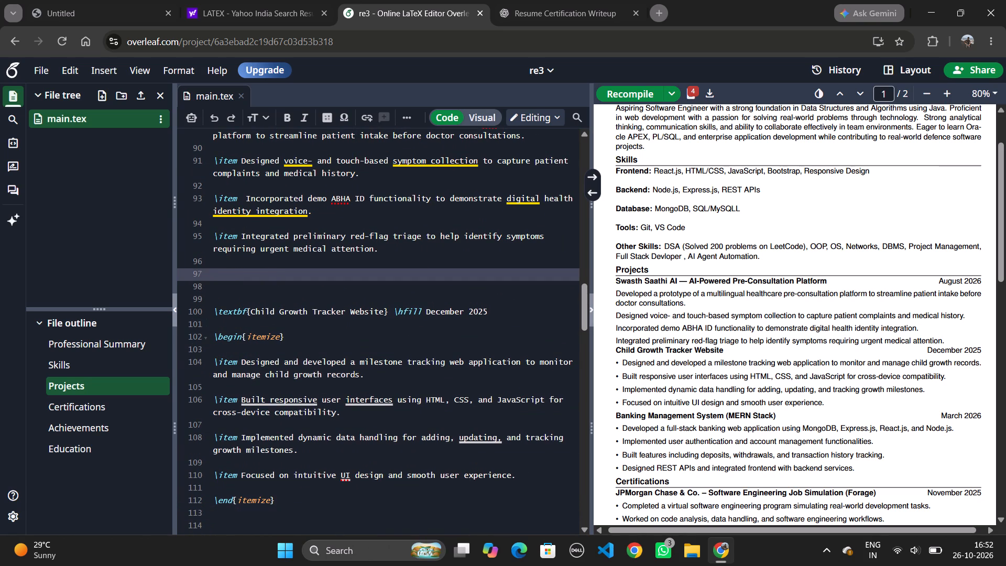
pyautogui.hotkey('ctrl', 'v')
pyautogui.click(631, 88)
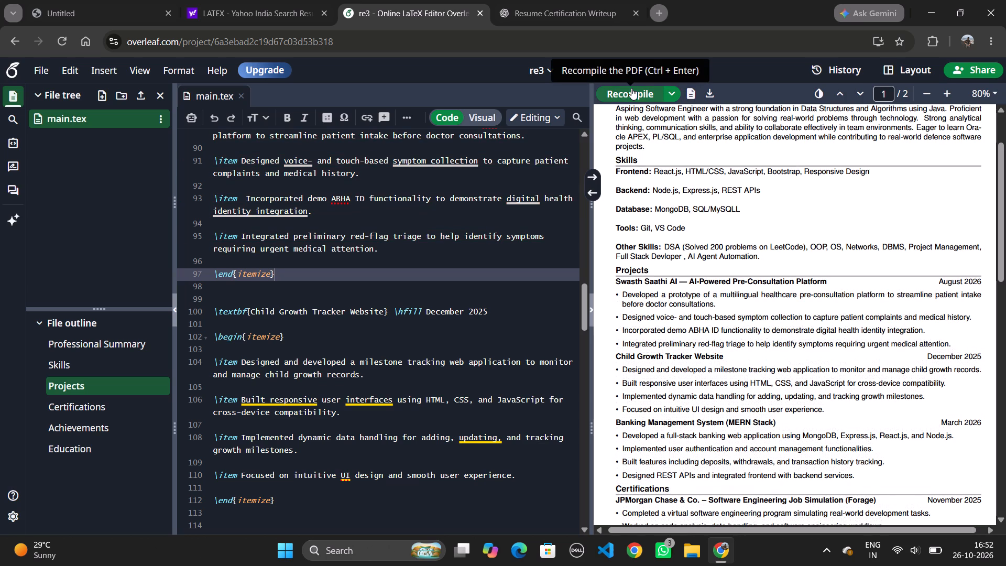
pyautogui.scroll(-1, 784, 317)
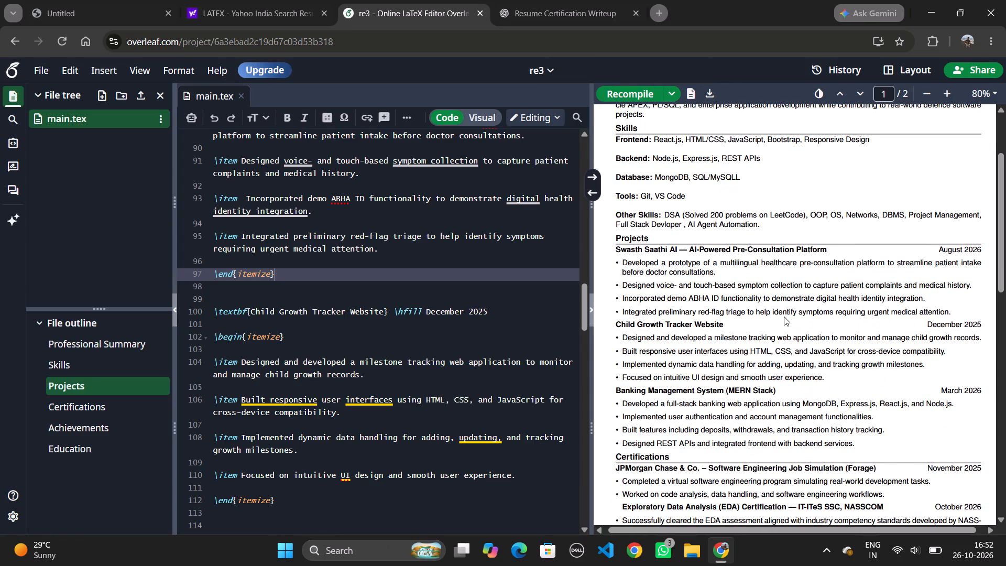
pyautogui.scroll(1, 779, 311)
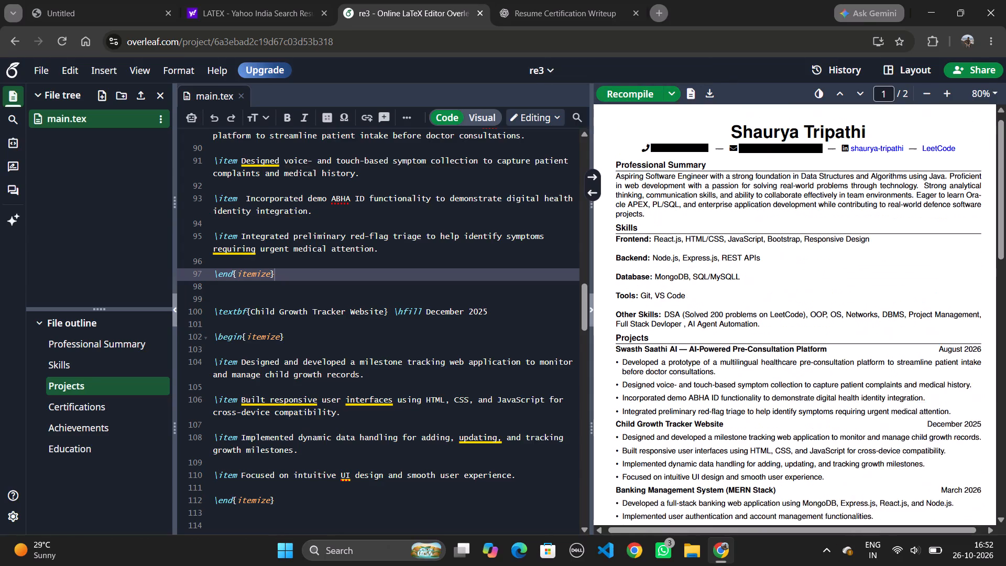
pyautogui.scroll(1, 779, 311)
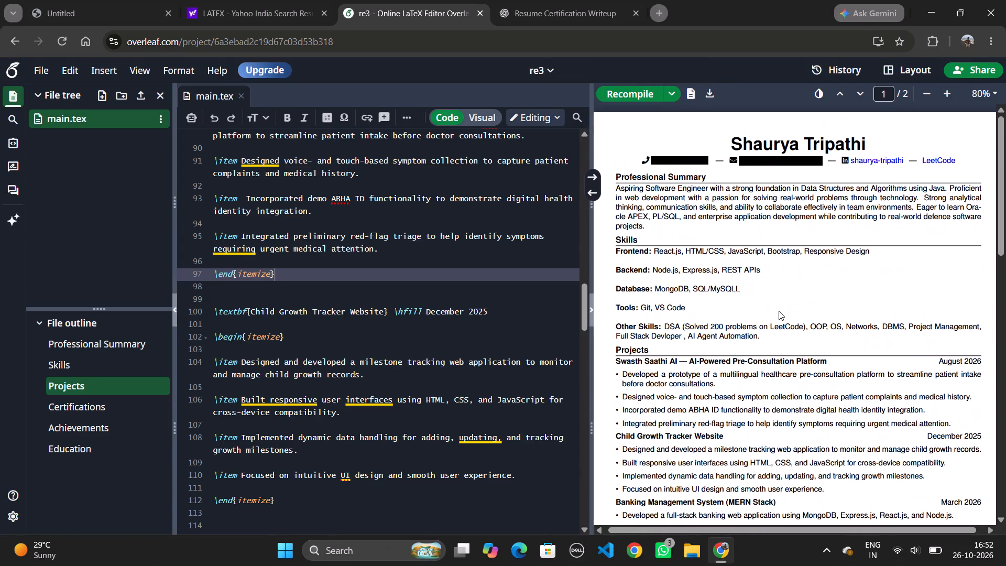
pyautogui.scroll(-3, 779, 311)
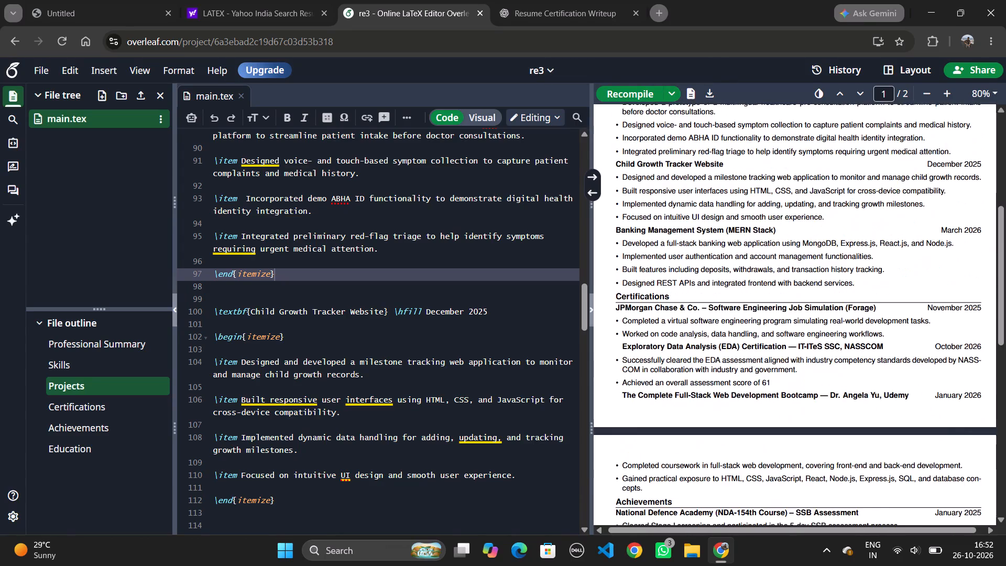
pyautogui.scroll(3, 779, 311)
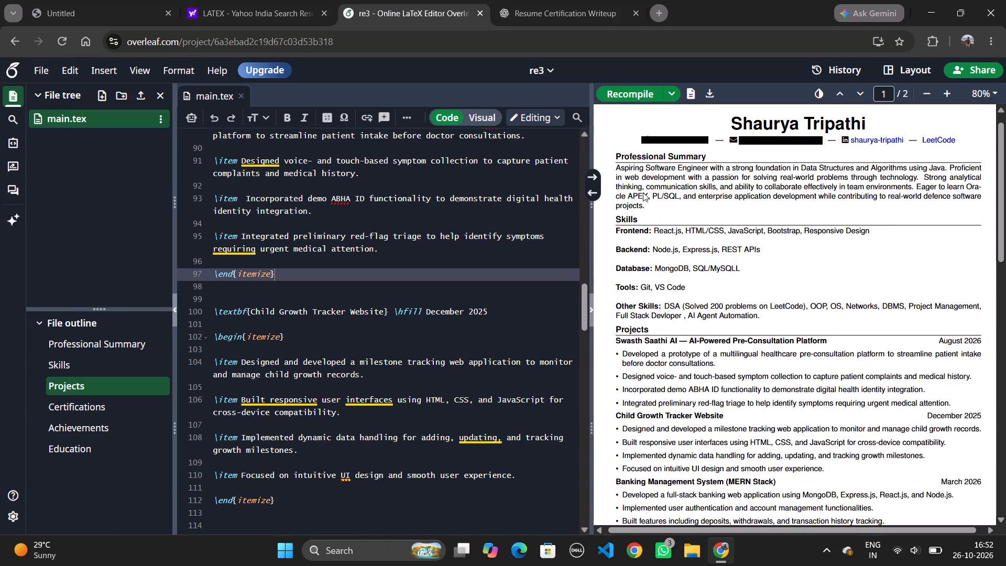
pyautogui.moveTo(643, 192); pyautogui.dragTo(661, 223)
pyautogui.click(681, 236)
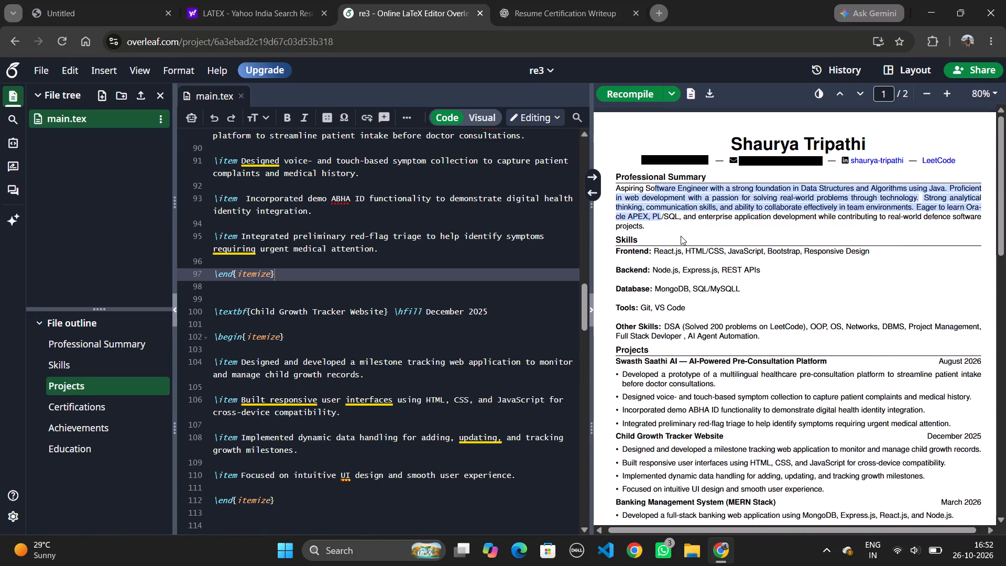
pyautogui.scroll(-3, 681, 236)
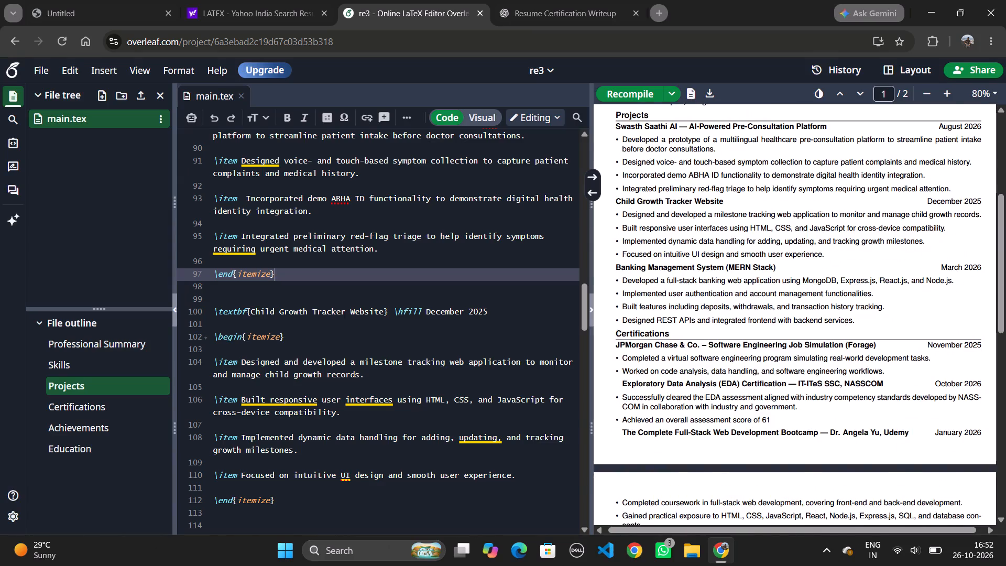
pyautogui.scroll(-4, 681, 236)
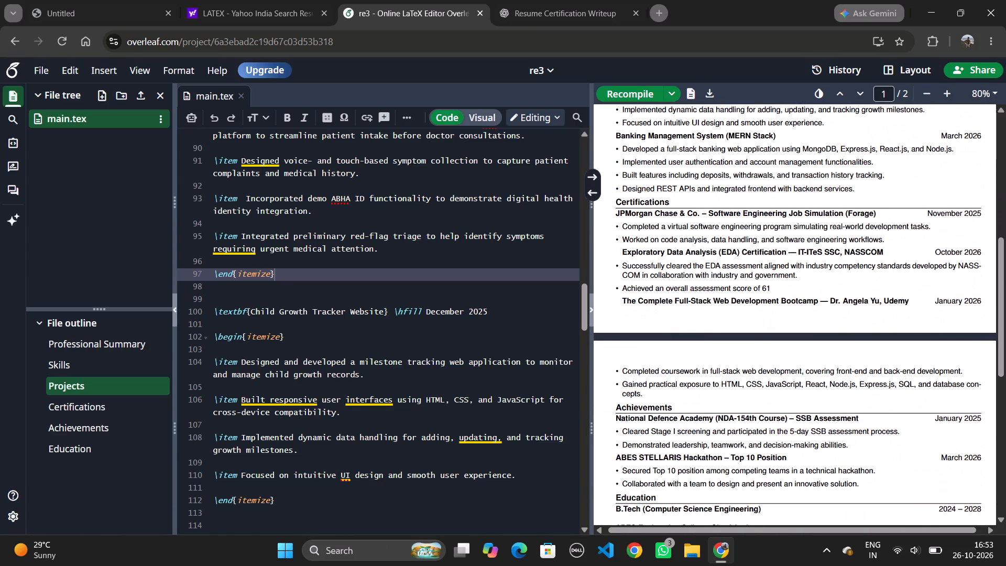
pyautogui.scroll(-1, 681, 236)
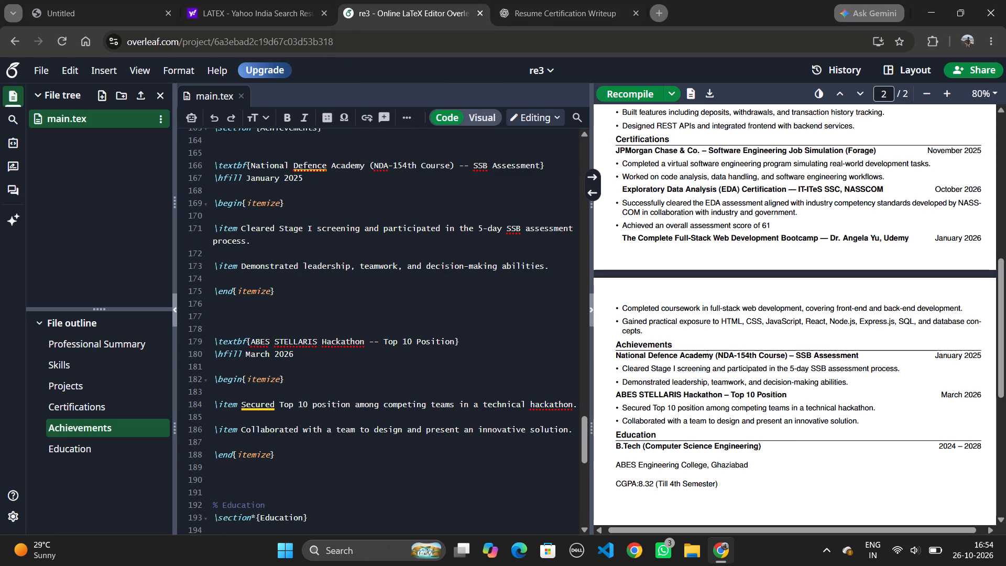
pyautogui.scroll(-1, 401, 413)
pyautogui.scroll(1, 401, 413)
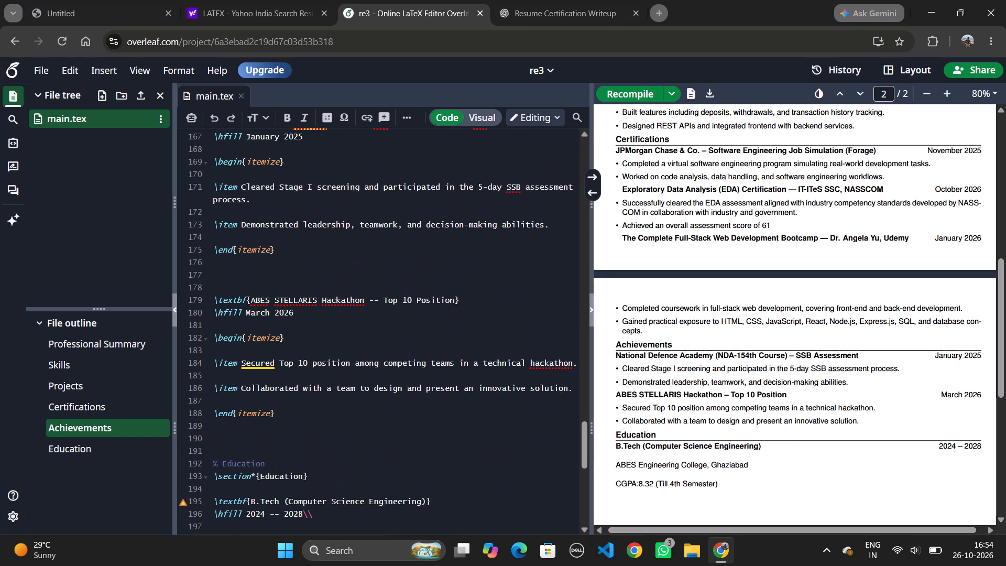
pyautogui.scroll(1, 401, 413)
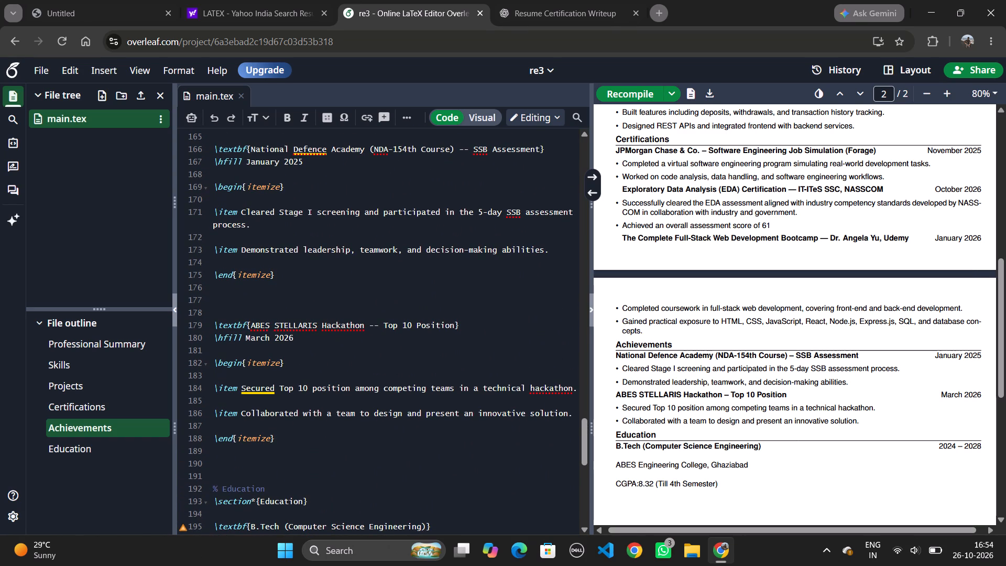
pyautogui.scroll(2, 325, 303)
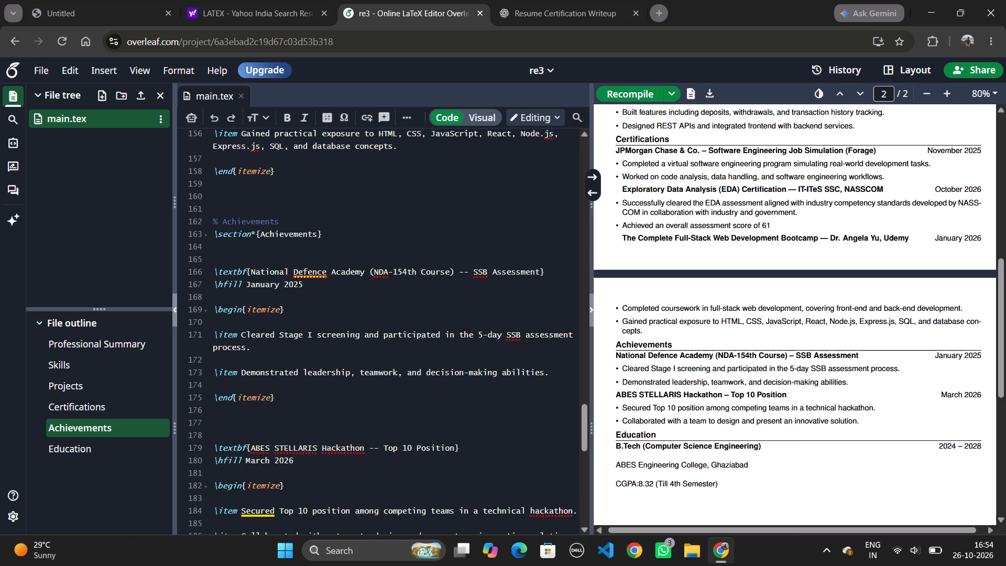
pyautogui.click(284, 399)
pyautogui.press('Return')
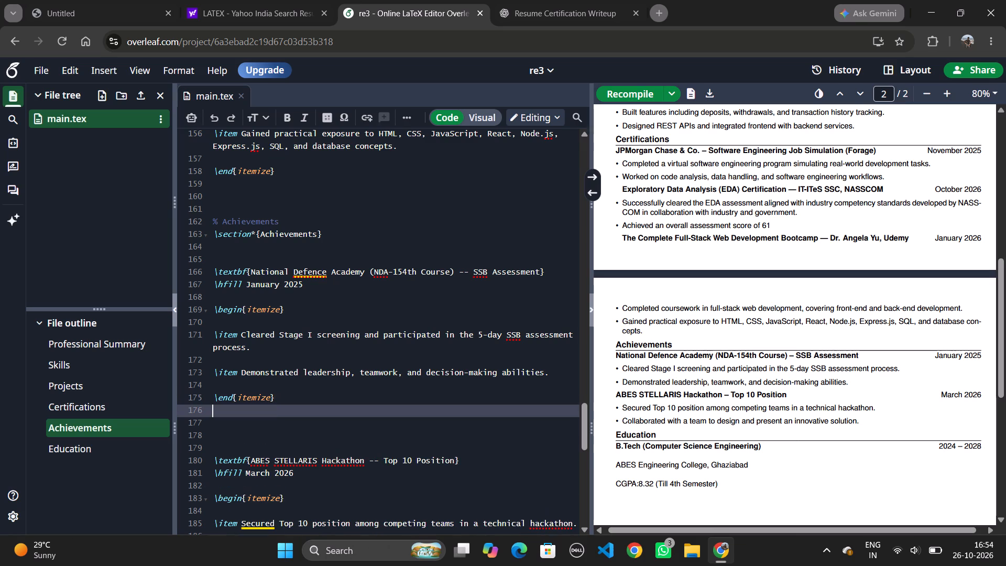
pyautogui.press('Return')
pyautogui.press('Return')
pyautogui.press('\\')
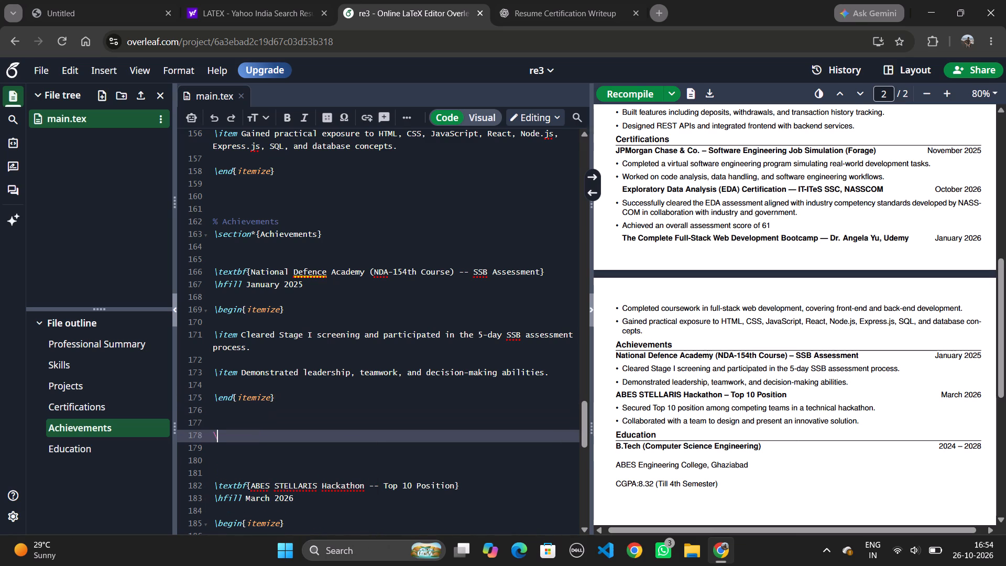
pyautogui.write('text')
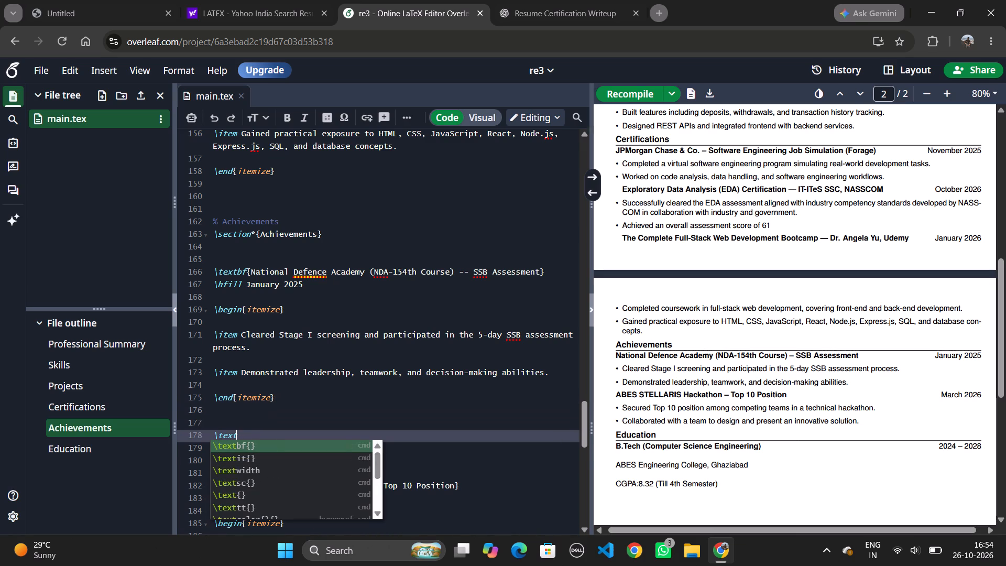
pyautogui.press('Return')
pyautogui.hotkey('ctrl', 'v')
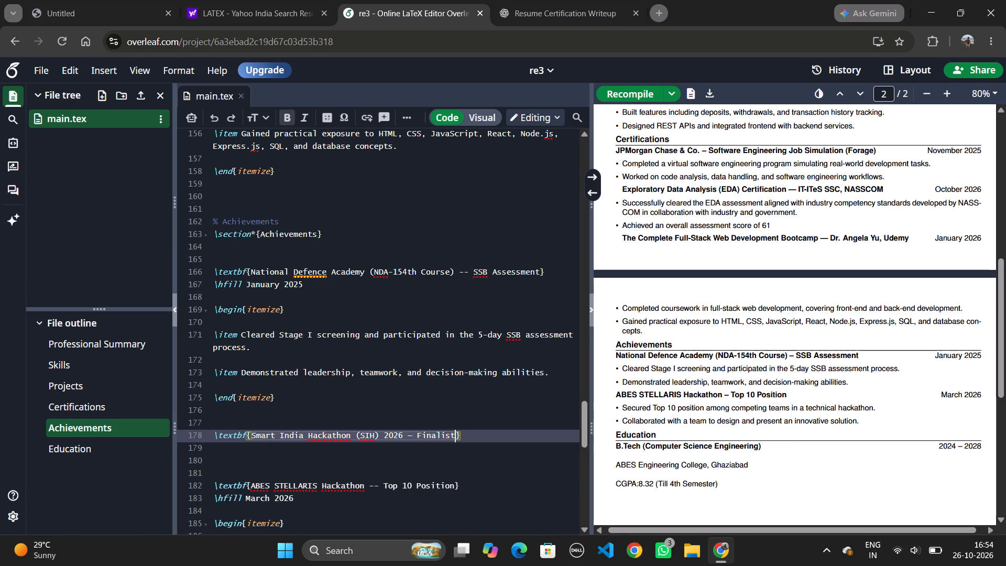
# Replace "Finalist" in the Smart India Hackathon heading with "Internal Round Winner".
pyautogui.press('BackSpace')
pyautogui.press('BackSpace')
pyautogui.press('BackSpace')
pyautogui.press('BackSpace')
pyautogui.press('BackSpace')
pyautogui.press('BackSpace')
pyautogui.press('BackSpace')
pyautogui.press('BackSpace')
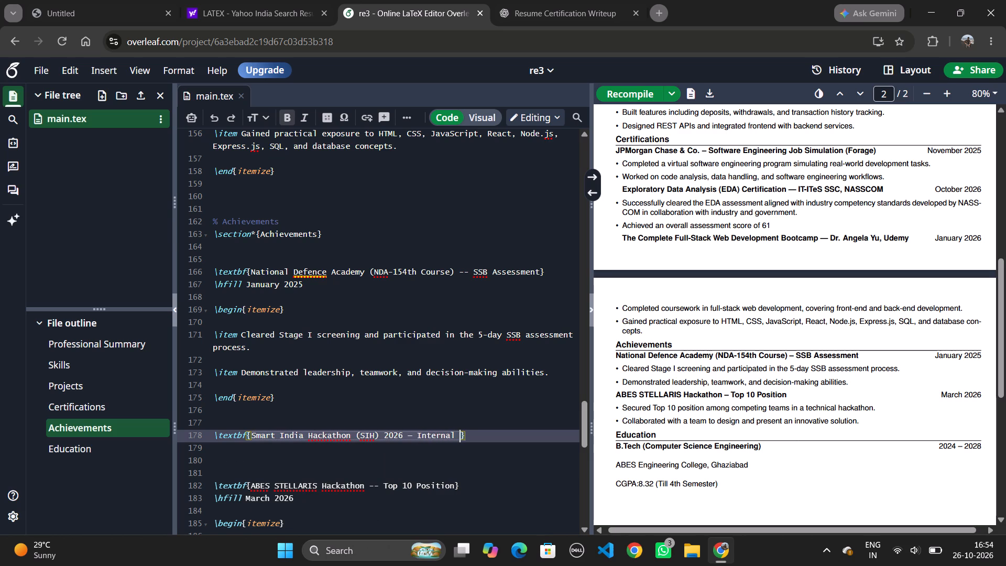
pyautogui.write('ound')
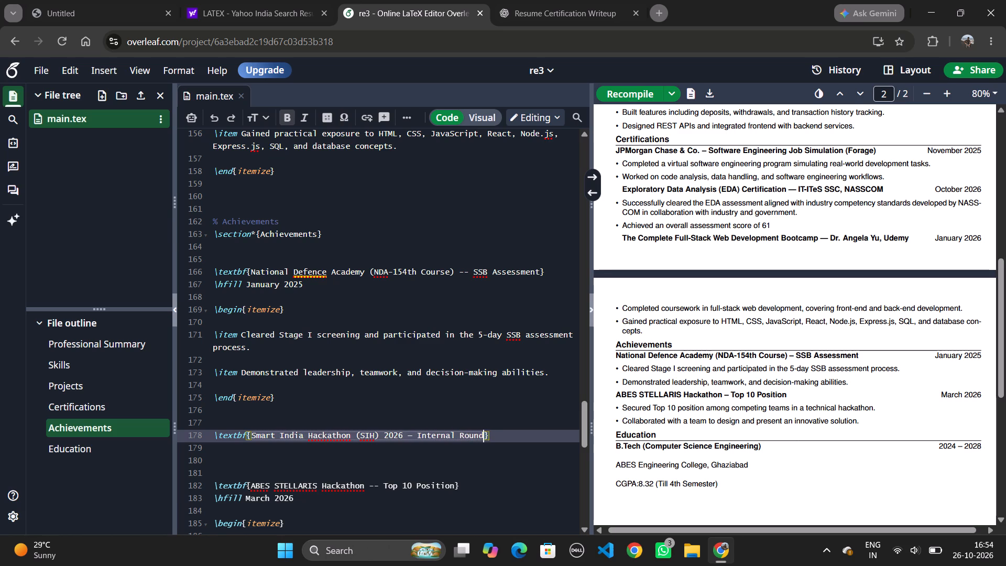
pyautogui.press('space')
pyautogui.write('inner')
# Add the line "\hfill August 2026" beneath the Smart India Hackathon heading, followed by a new empty line.
pyautogui.click(544, 437)
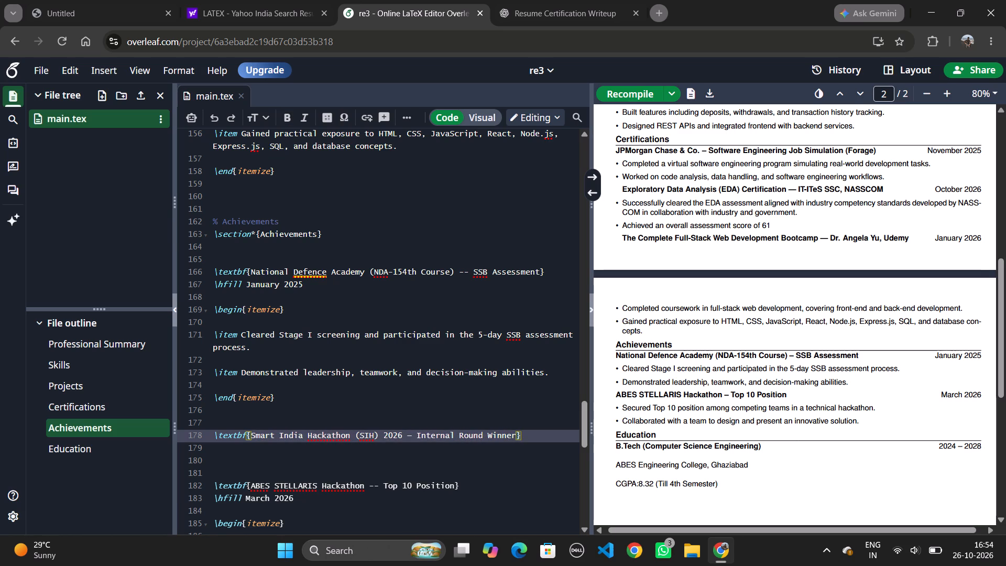
pyautogui.press('Return')
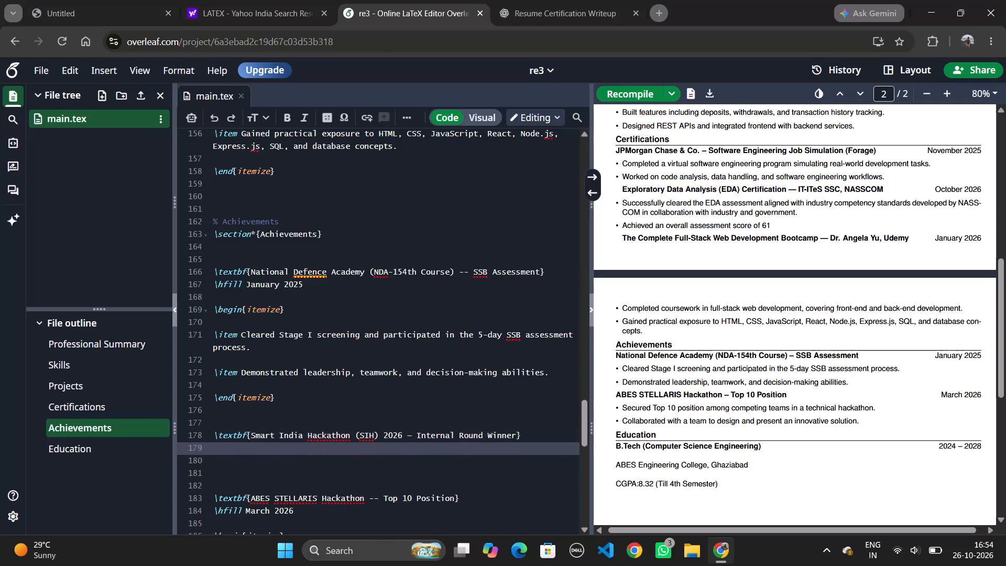
pyautogui.write('\\h')
pyautogui.write('fill')
pyautogui.press('space')
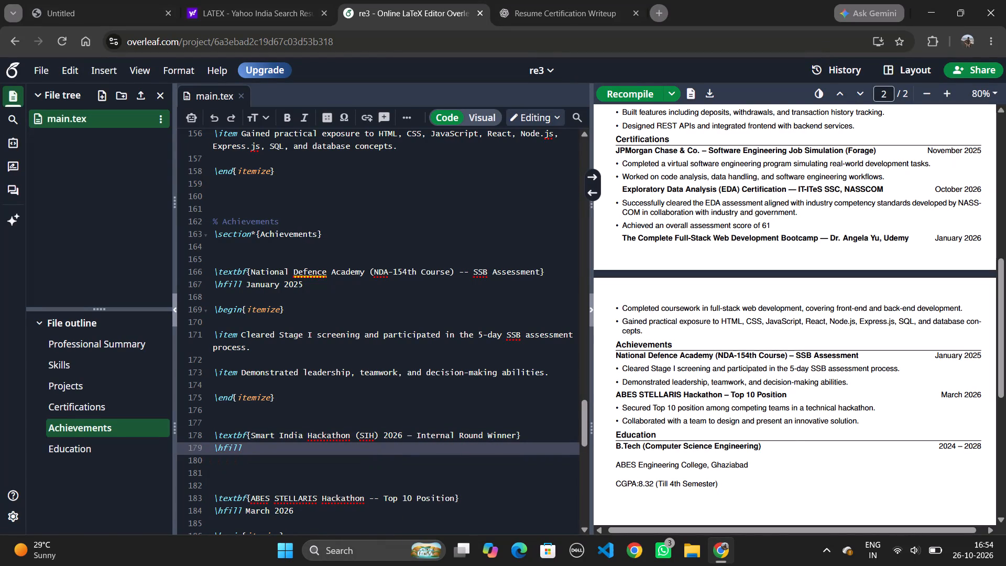
pyautogui.write('ugust 2026')
pyautogui.press('Return')
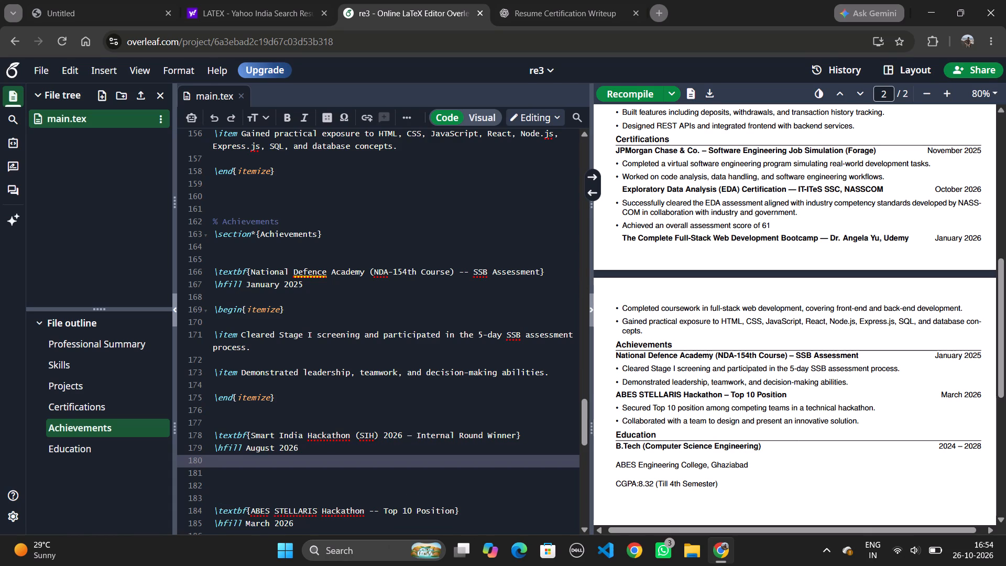
# Copy the \begin{itemize} line from the National Defence Academy entry to below the Smart India Hackathon date line, leaving a blank line between.
pyautogui.moveTo(293, 310); pyautogui.dragTo(217, 319)
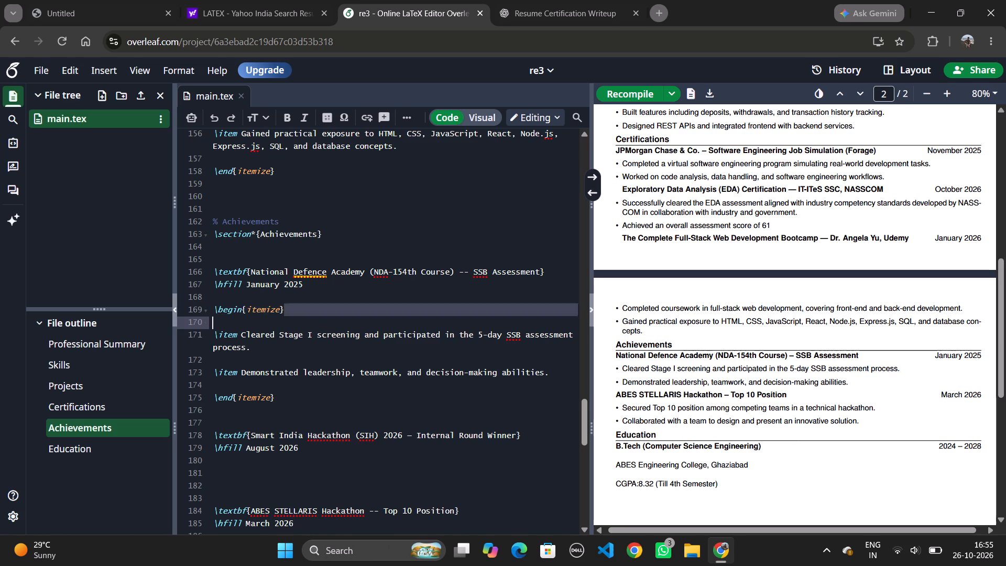
pyautogui.moveTo(217, 319); pyautogui.dragTo(206, 310)
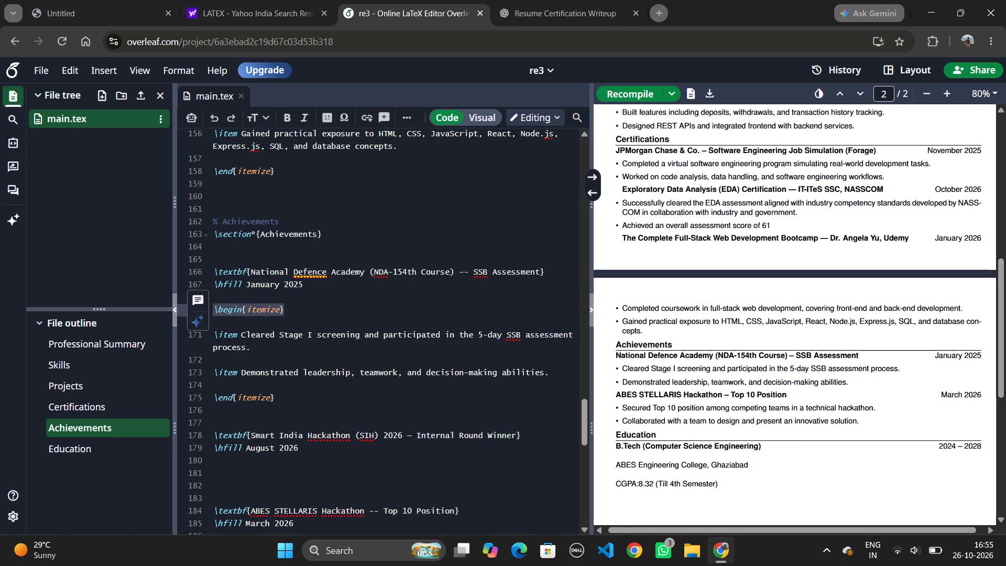
pyautogui.hotkey('ctrl', 'c')
pyautogui.click(313, 452)
pyautogui.press('Return')
pyautogui.press('Return')
pyautogui.hotkey('ctrl', 'v')
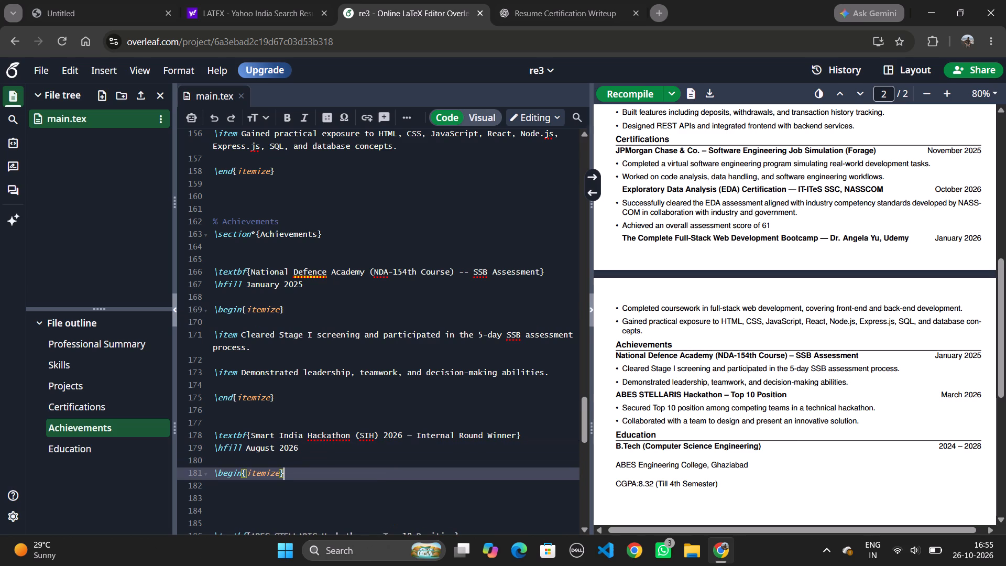
pyautogui.scroll(-1, 389, 451)
pyautogui.press('Return')
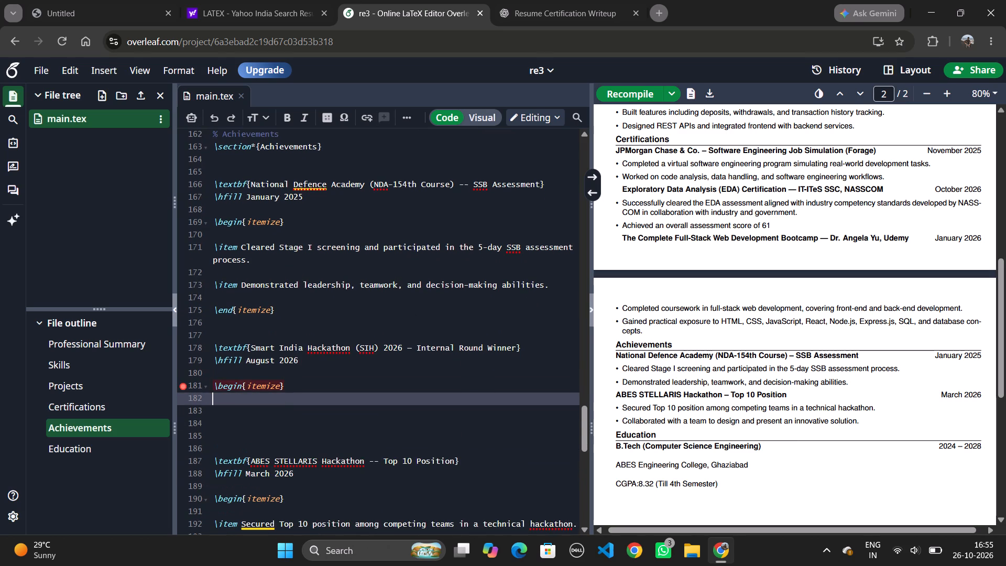
pyautogui.press('Return')
pyautogui.click(300, 383)
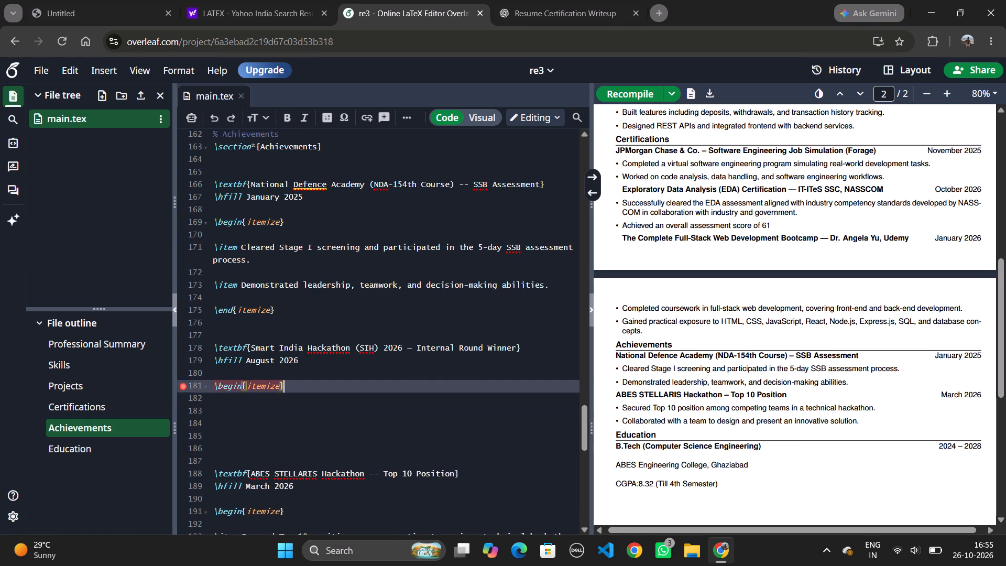
pyautogui.press('Return')
pyautogui.press('Return')
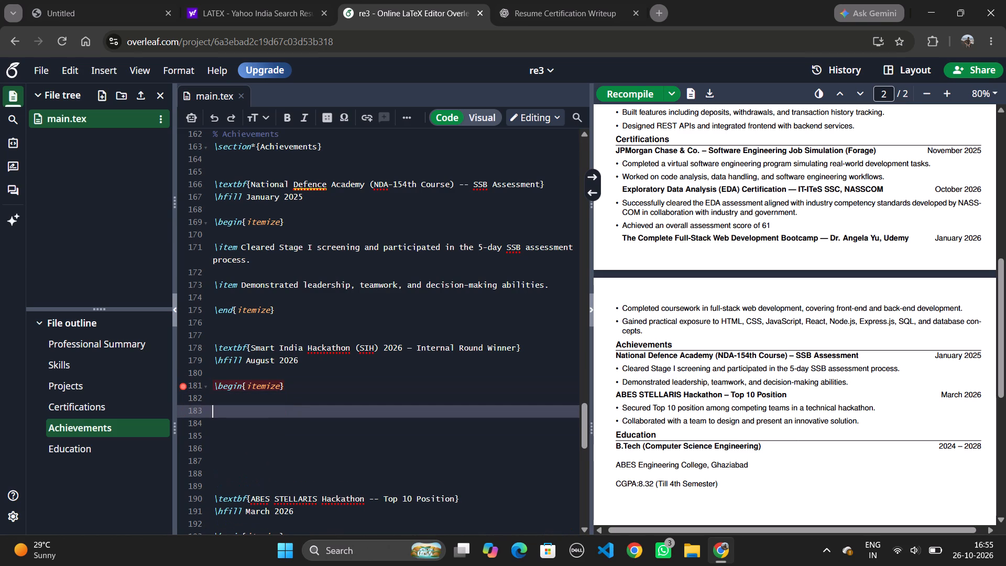
pyautogui.press('\\')
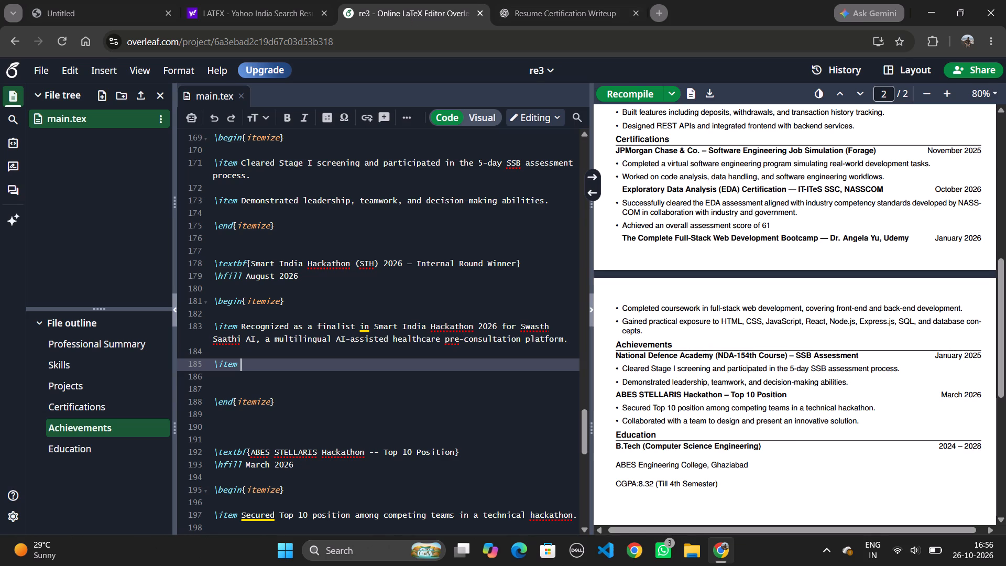
pyautogui.hotkey('ctrl', 'v')
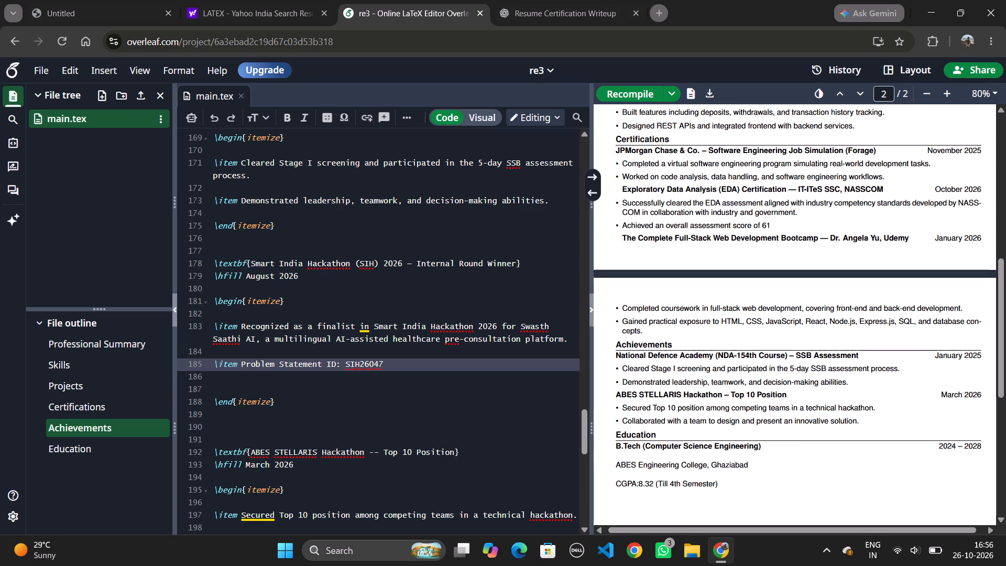
# Replace "finalist" with "Winner" in the first Smart India Hackathon bullet.
pyautogui.click(356, 323)
pyautogui.press('BackSpace')
pyautogui.press('BackSpace')
pyautogui.press('BackSpace')
pyautogui.press('BackSpace')
pyautogui.press('BackSpace')
pyautogui.press('BackSpace')
pyautogui.press('BackSpace')
pyautogui.press('BackSpace')
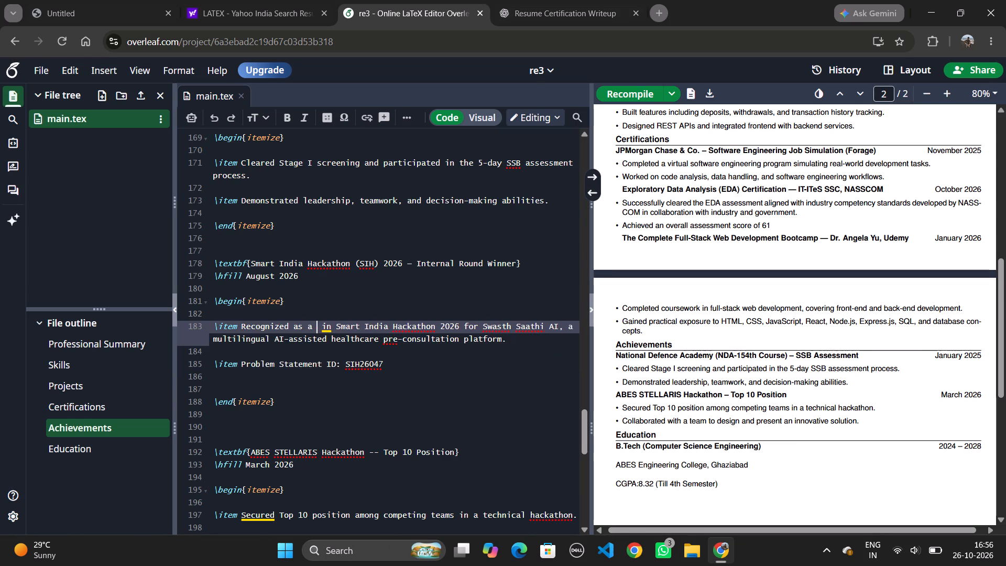
pyautogui.write('inner')
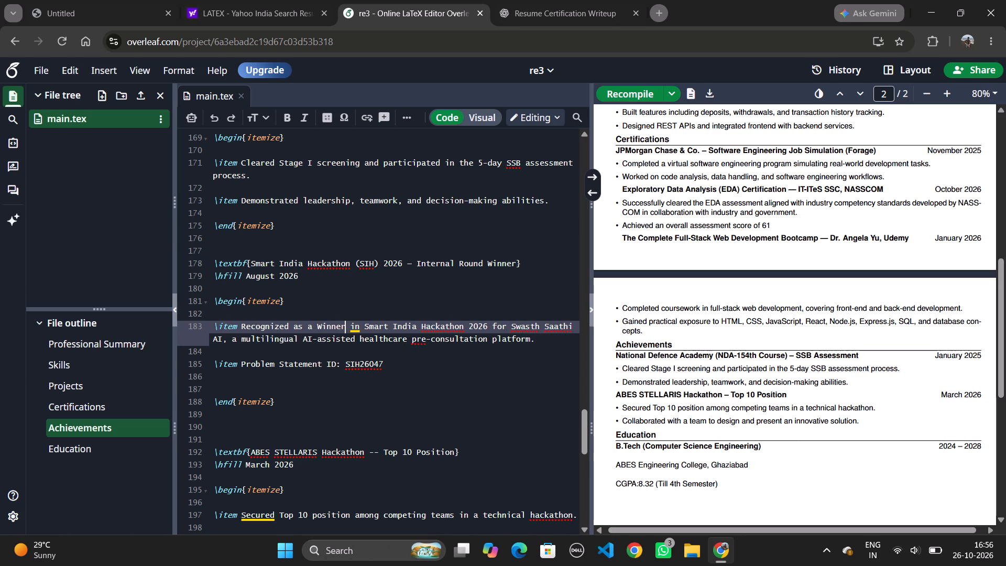
# Insert "-College Internal" after "Smart India Hackathon" in the first bullet of the Smart India Hackathon entry.
pyautogui.click(464, 325)
pyautogui.write('-')
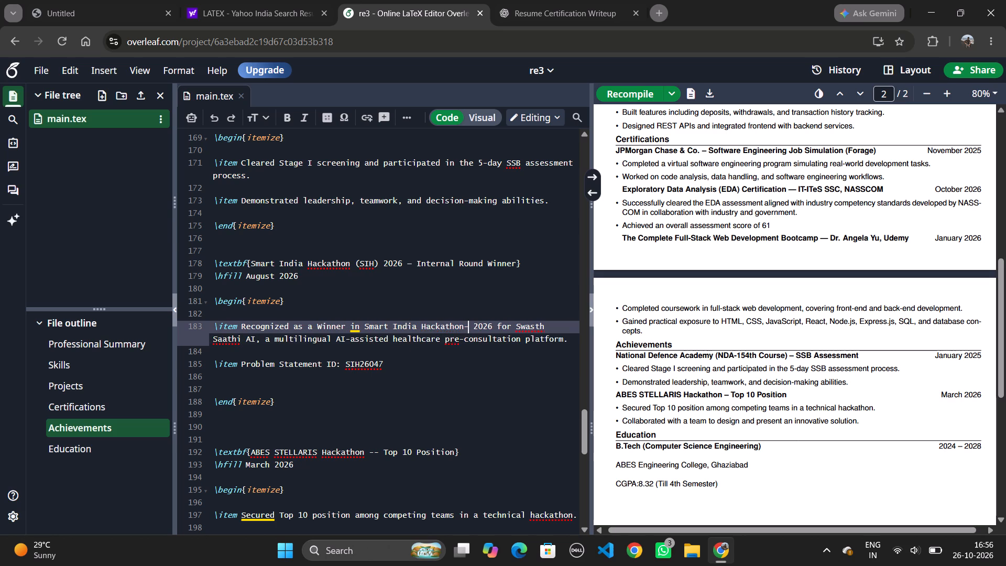
pyautogui.press('space')
pyautogui.press('BackSpace')
pyautogui.write('ol')
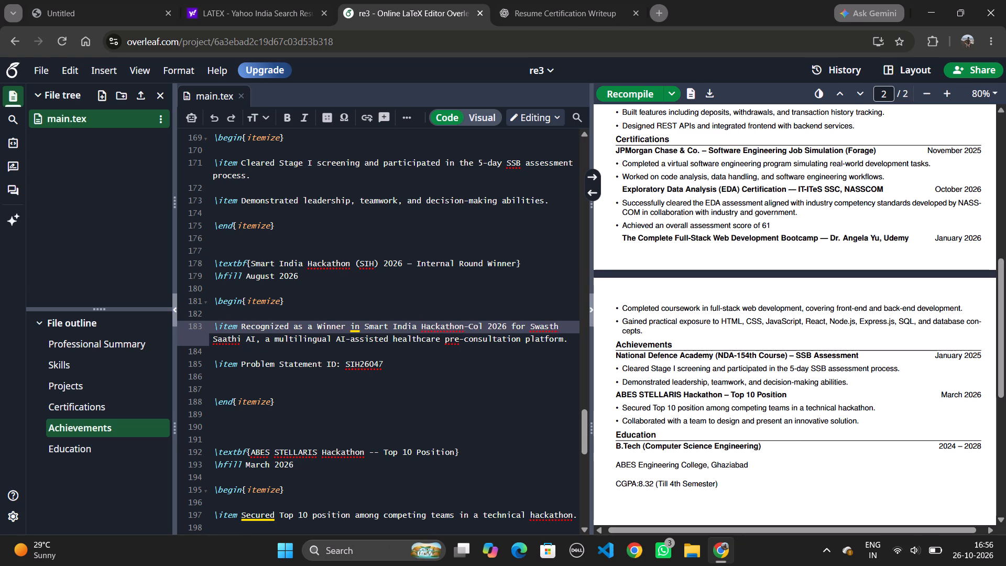
pyautogui.write('lege')
pyautogui.press('space')
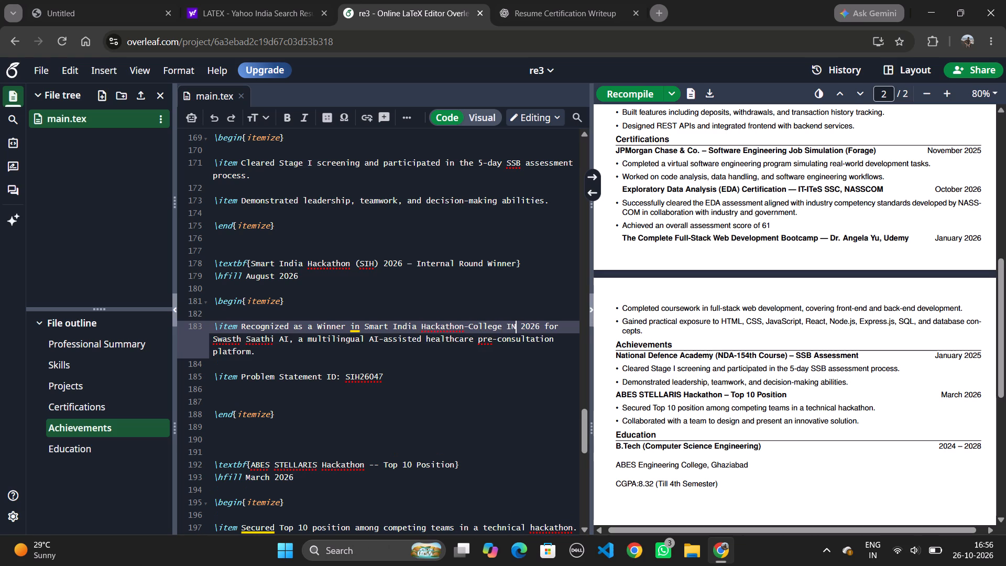
pyautogui.write('er')
pyautogui.press('BackSpace')
pyautogui.press('BackSpace')
pyautogui.press('BackSpace')
pyautogui.write('nternal')
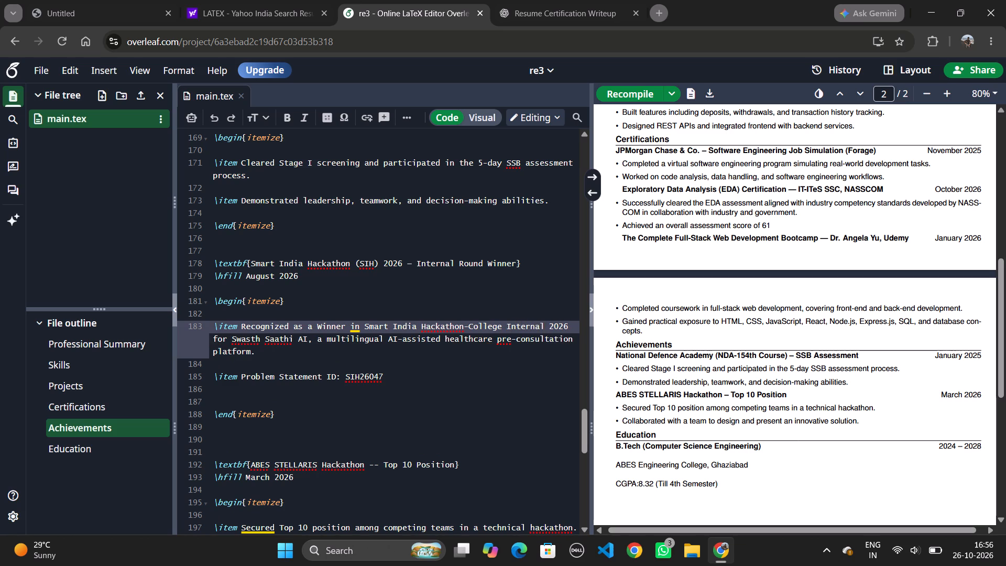
pyautogui.click(334, 354)
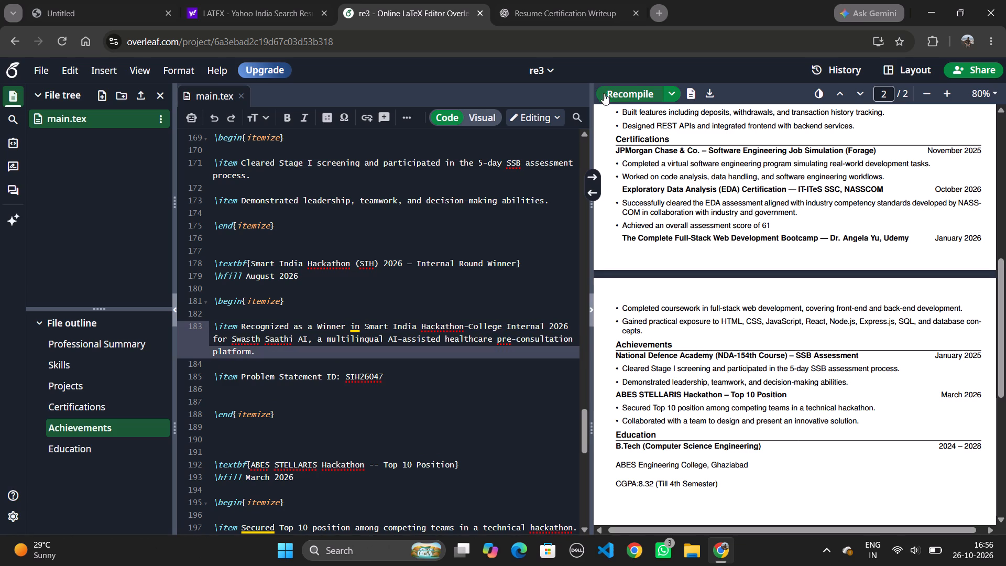
# Recompile the resume to refresh the PDF preview.
pyautogui.click(621, 93)
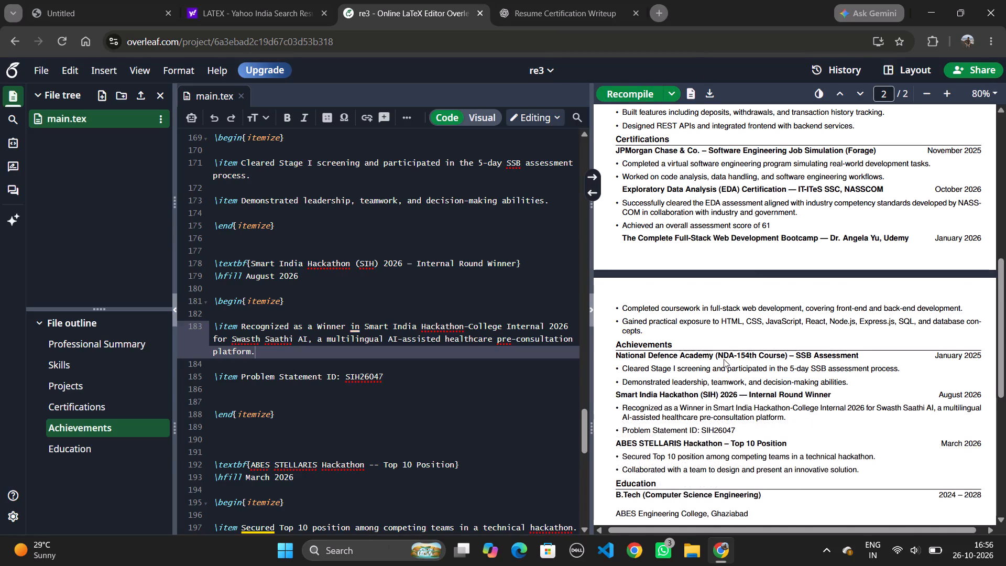
# Review the recompiled resume's projects, certifications, achievements and education, along with the end of the LaTeX source.
pyautogui.scroll(4, 738, 353)
pyautogui.scroll(-2, 738, 353)
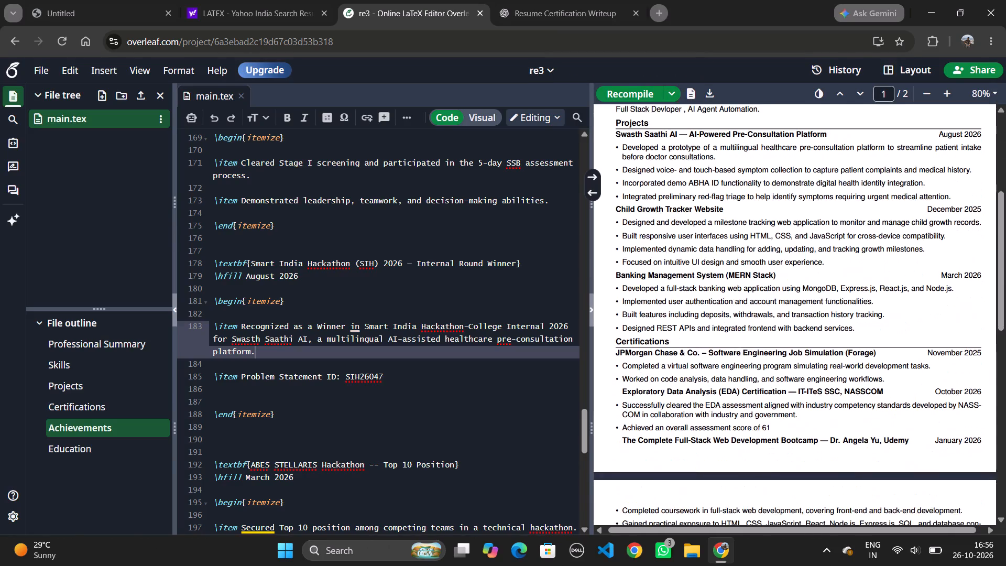
pyautogui.scroll(-4, 738, 353)
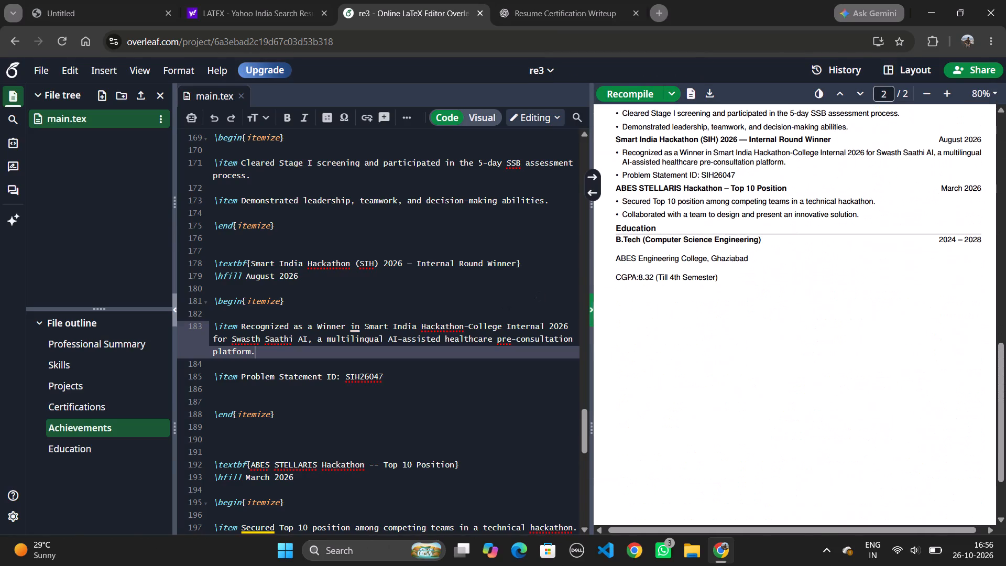
pyautogui.scroll(-8, 386, 456)
pyautogui.scroll(2, 386, 456)
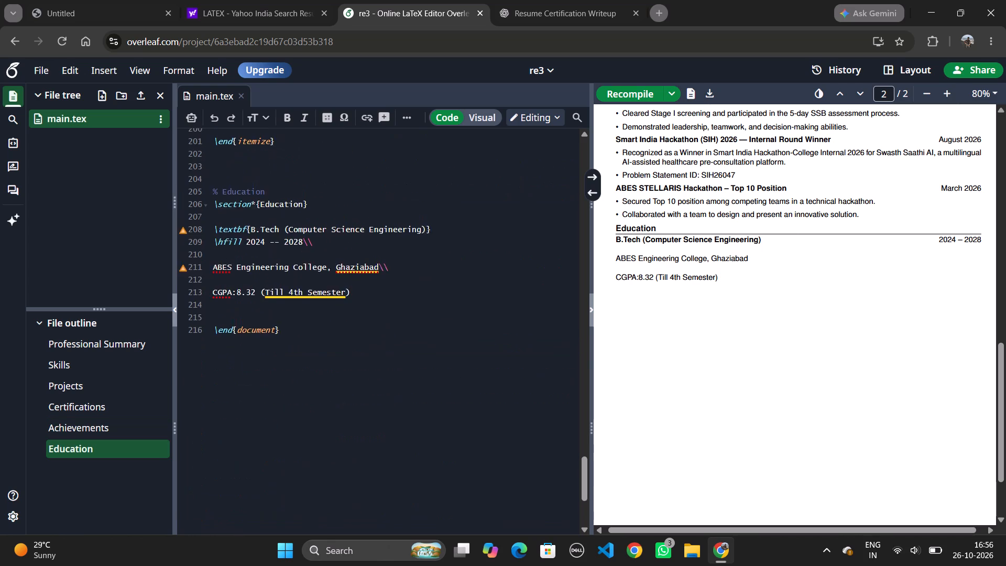
pyautogui.scroll(1, 386, 456)
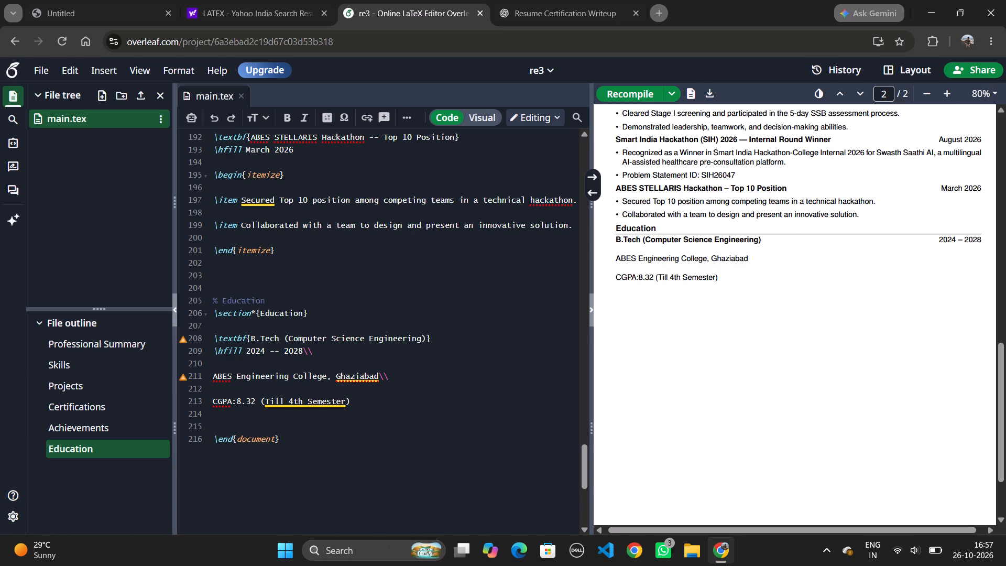
pyautogui.scroll(1, 785, 260)
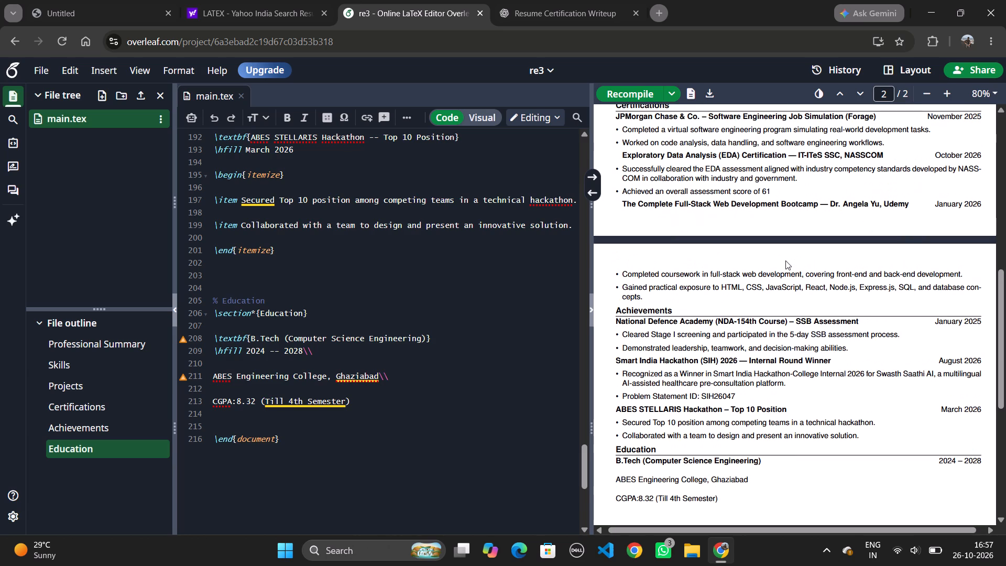
pyautogui.scroll(1, 785, 260)
pyautogui.scroll(-1, 785, 260)
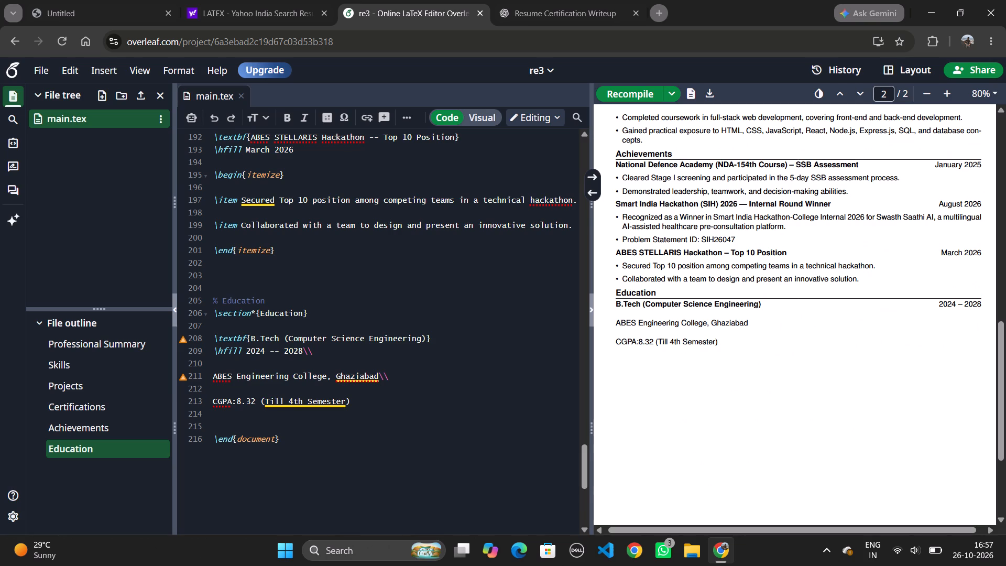
# Add a line "10th -- 95.4%" directly below the CGPA line in the Education section.
pyautogui.click(361, 401)
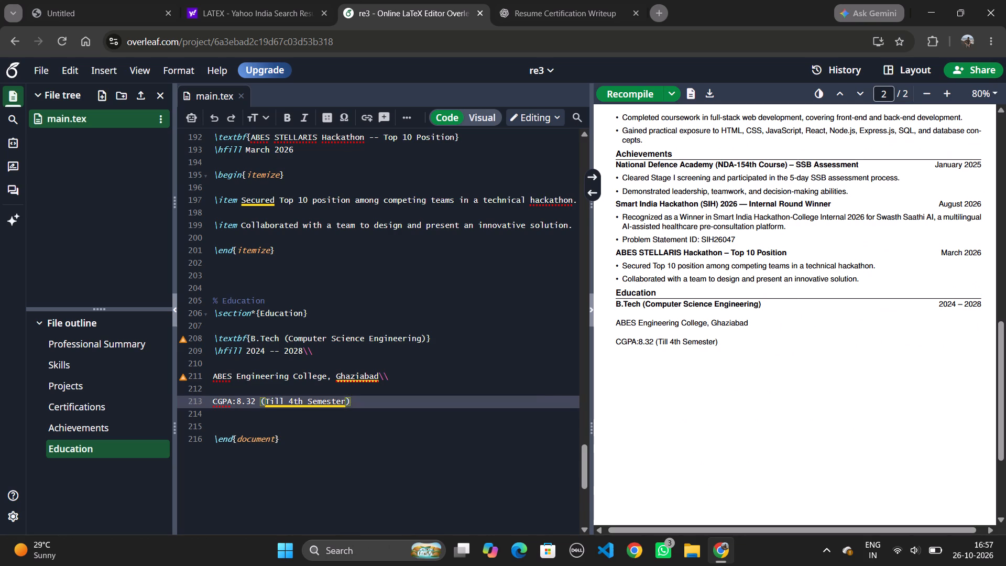
pyautogui.press('Return')
pyautogui.write('10th')
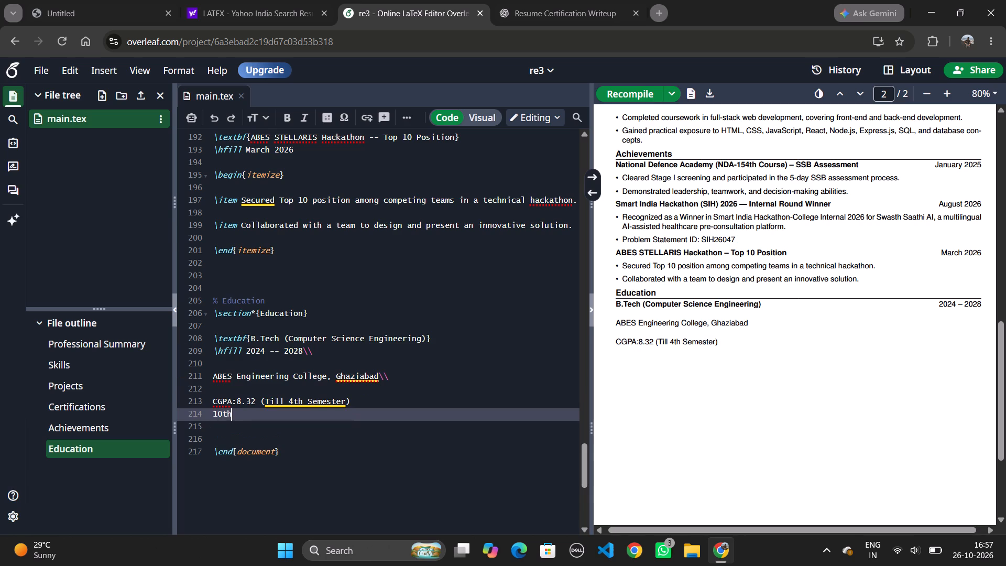
pyautogui.press('space')
pyautogui.write('--')
pyautogui.press('space')
pyautogui.write('96')
pyautogui.press('BackSpace')
pyautogui.write('5.4')
pyautogui.hotkey('shift', '%')
# Replace the score on the 10th line with "9.54 CGPA".
pyautogui.press('BackSpace')
pyautogui.press('BackSpace')
pyautogui.press('BackSpace')
pyautogui.press('BackSpace')
pyautogui.press('BackSpace')
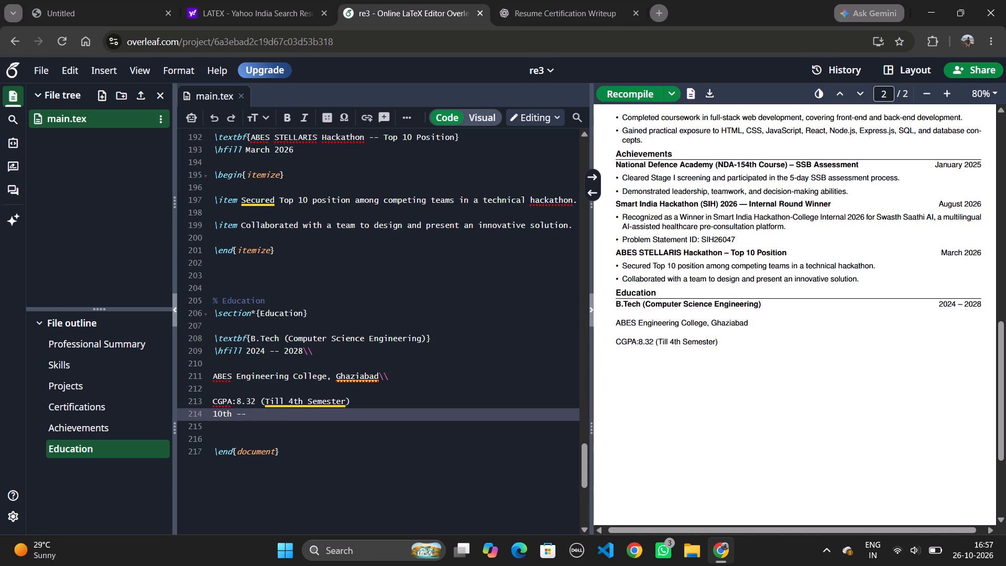
pyautogui.write('9.')
pyautogui.write('54')
pyautogui.write('CGPA')
pyautogui.click(268, 415)
pyautogui.press('space')
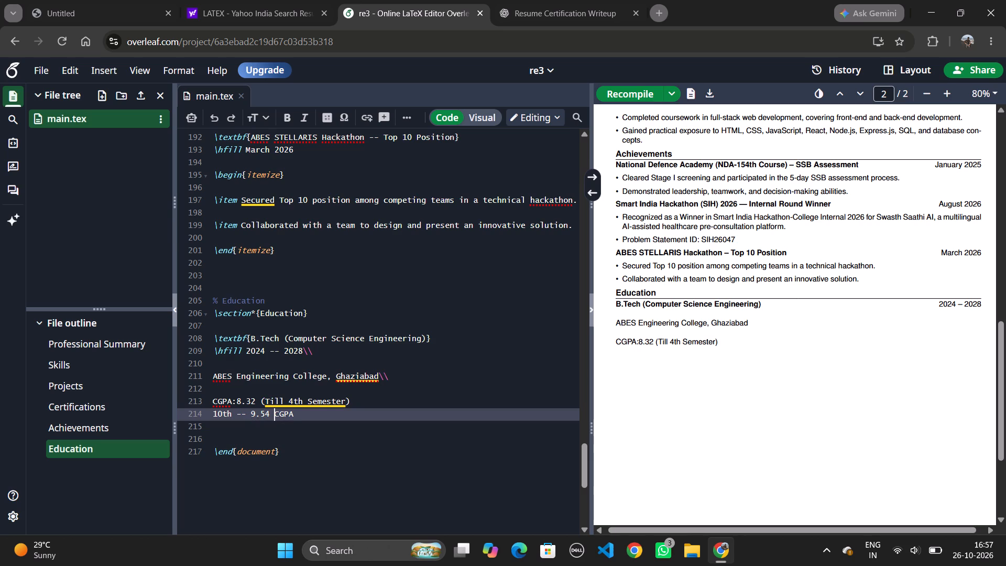
# Add a line "12th -- 8.1 CGPA" below the 10th line in the Education section.
pyautogui.click(302, 416)
pyautogui.press('Return')
pyautogui.write('12')
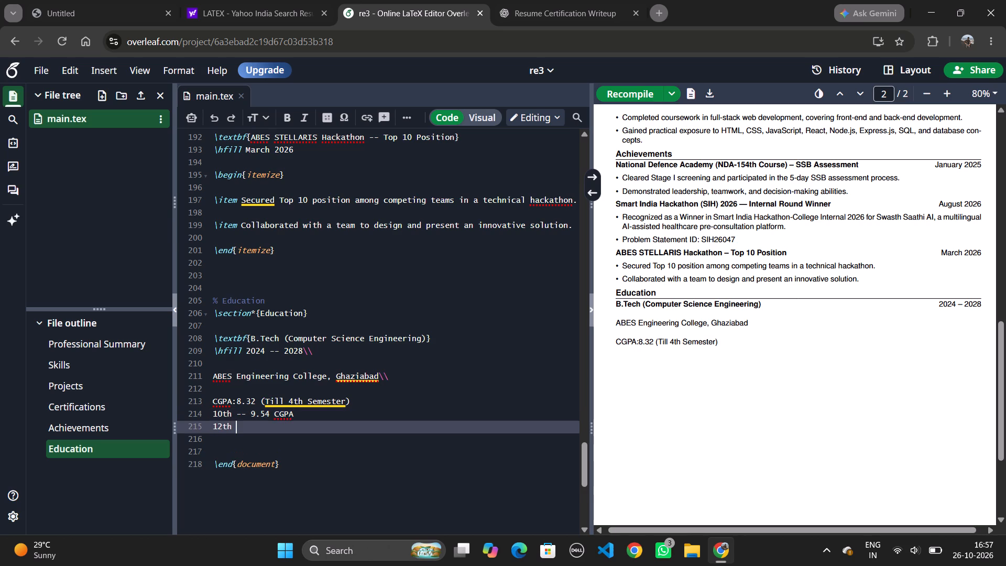
pyautogui.write('--')
pyautogui.press('space')
pyautogui.press('8')
pyautogui.press('.')
pyautogui.press('1')
pyautogui.press('space')
pyautogui.press('c')
pyautogui.write('GPA')
# Recompile the resume to render the new school scores in the PDF preview.
pyautogui.click(632, 97)
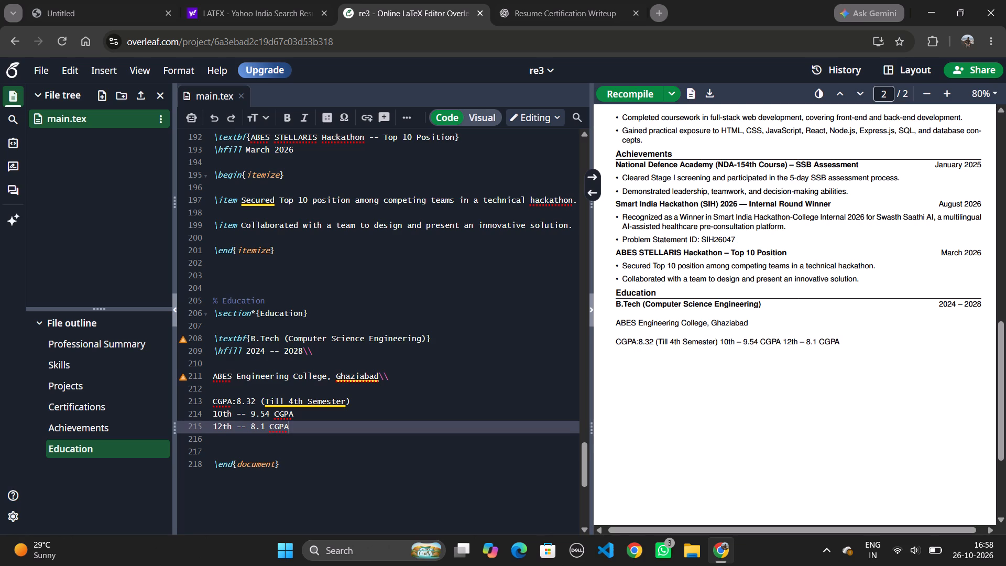
pyautogui.click(721, 343)
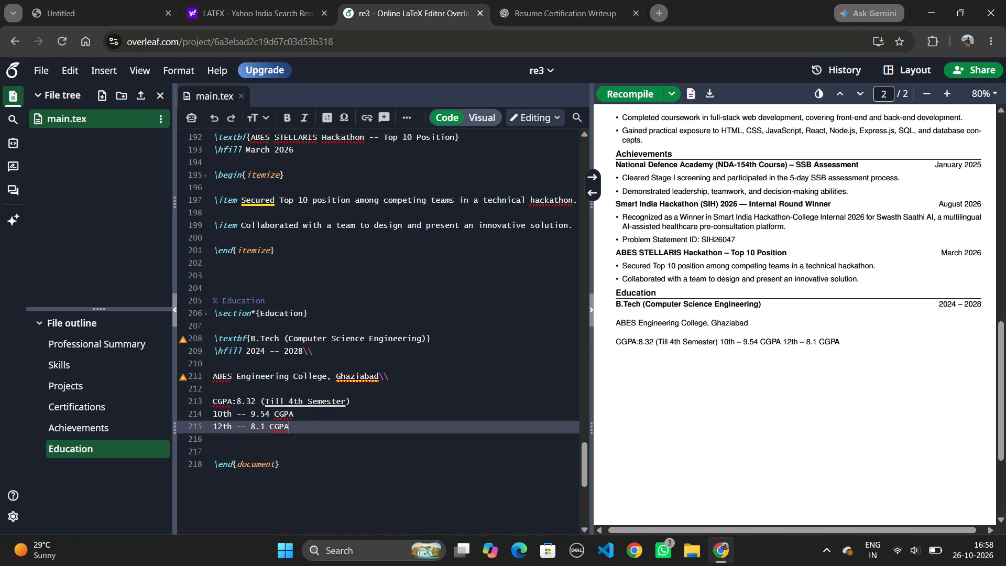
# Append LaTeX line breaks (\\) to the end of the B.Tech CGPA line and the 10th line.
pyautogui.click(360, 402)
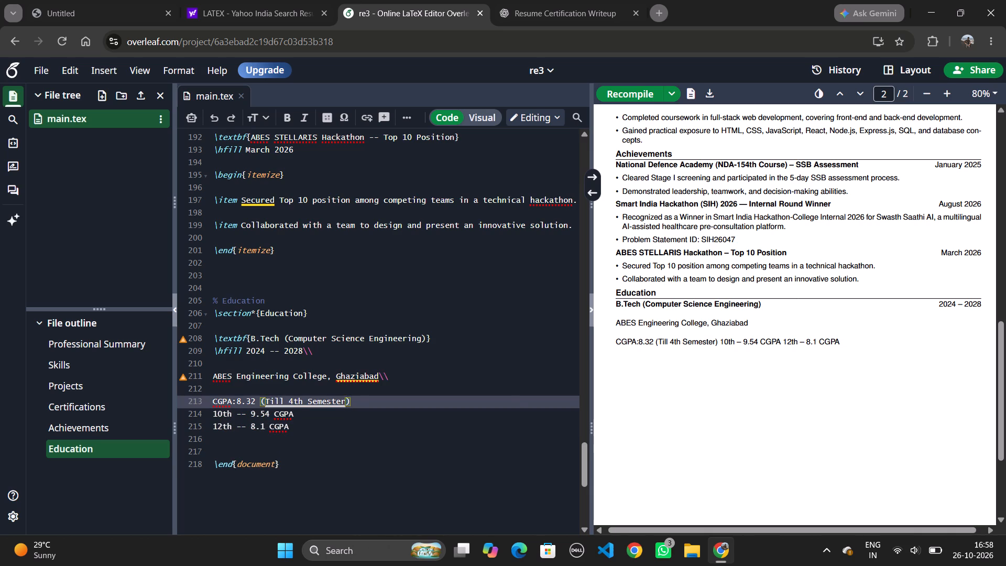
pyautogui.write('\\\\')
pyautogui.click(315, 413)
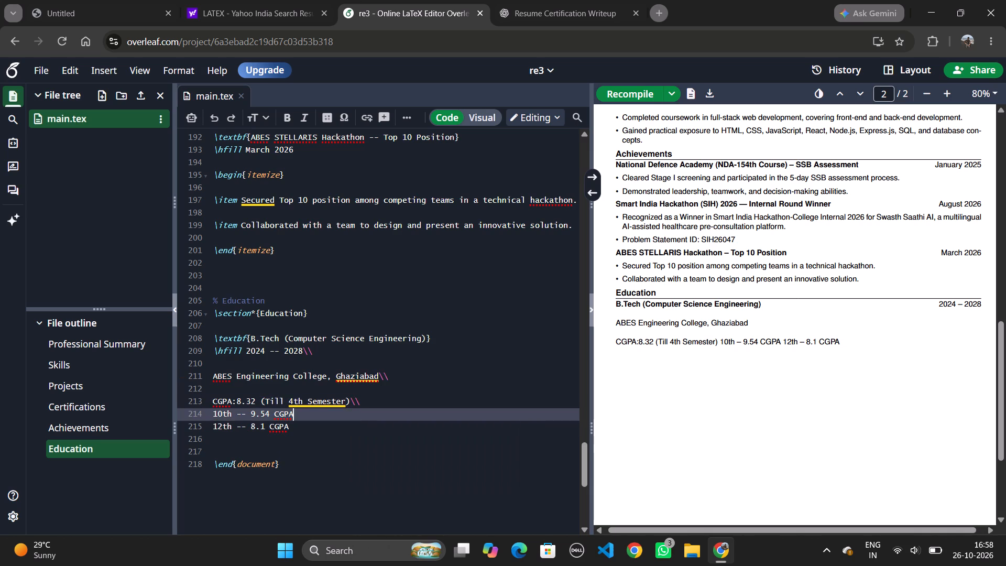
pyautogui.write('\\\\')
# Recompile the resume to render the Education line breaks in the PDF preview.
pyautogui.click(615, 91)
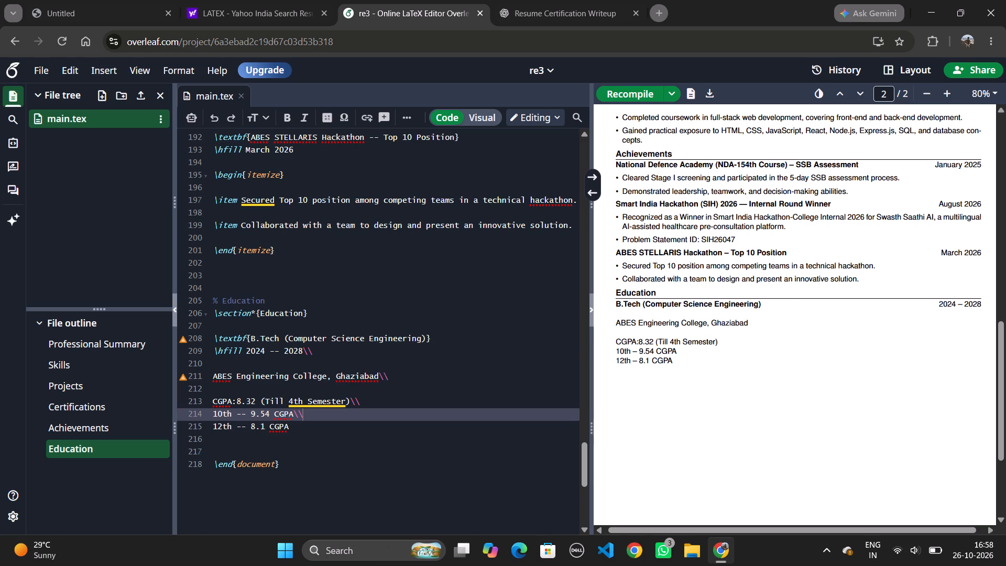
# Review the recompiled resume in the PDF preview from the Education section back to the header.
pyautogui.scroll(2, 436, 341)
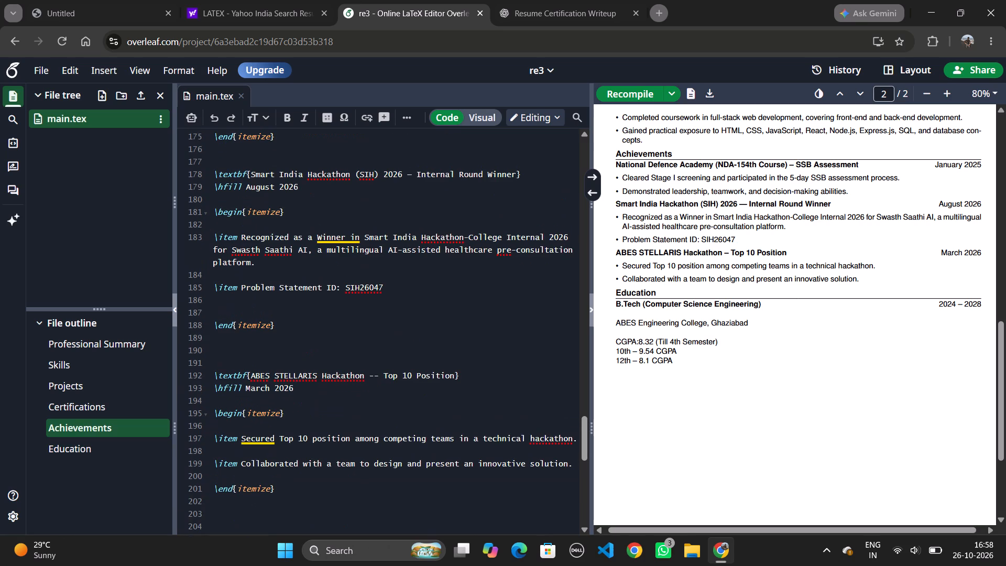
pyautogui.scroll(9, 436, 341)
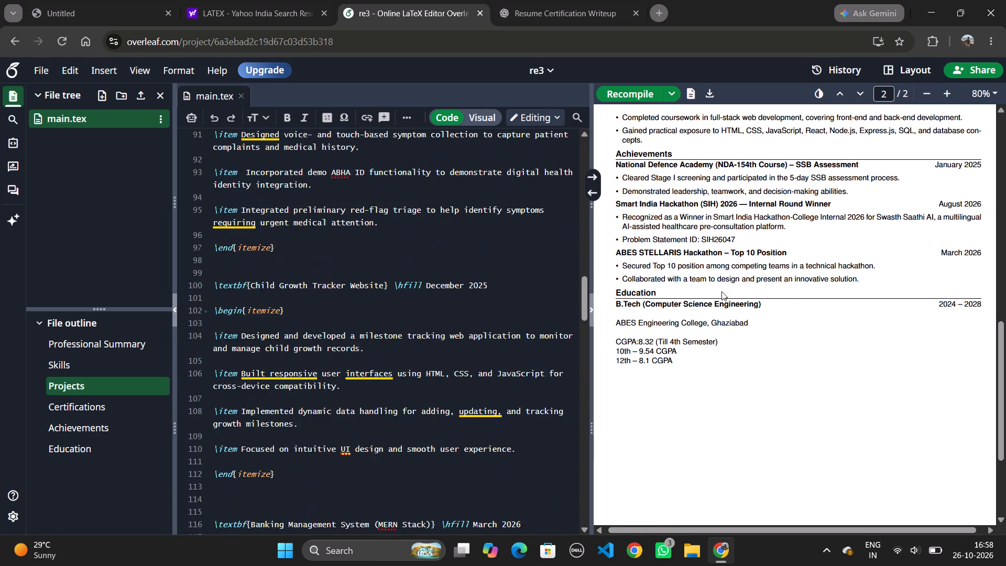
pyautogui.scroll(1, 769, 285)
pyautogui.moveTo(620, 321); pyautogui.dragTo(700, 438)
pyautogui.click(791, 422)
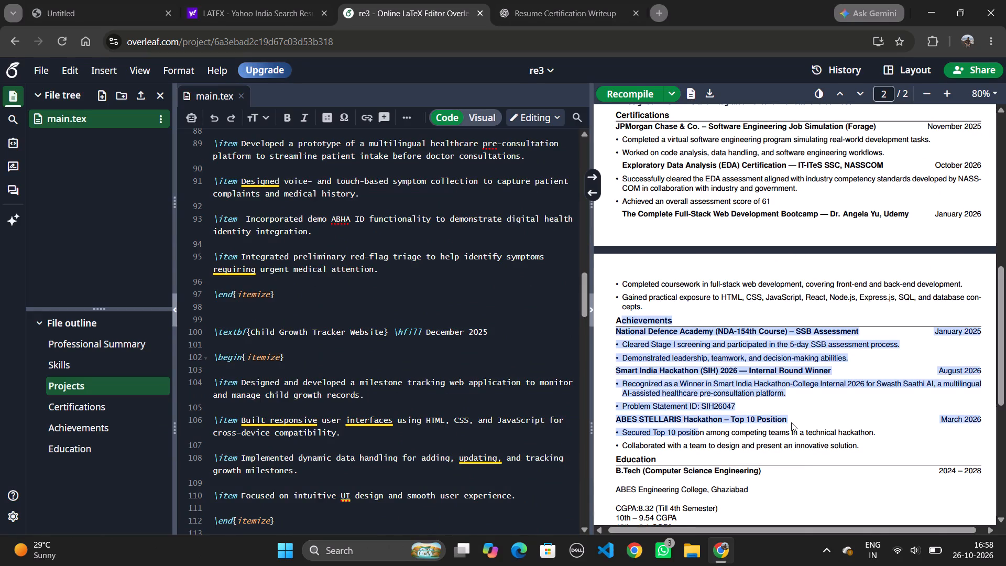
pyautogui.scroll(5, 791, 422)
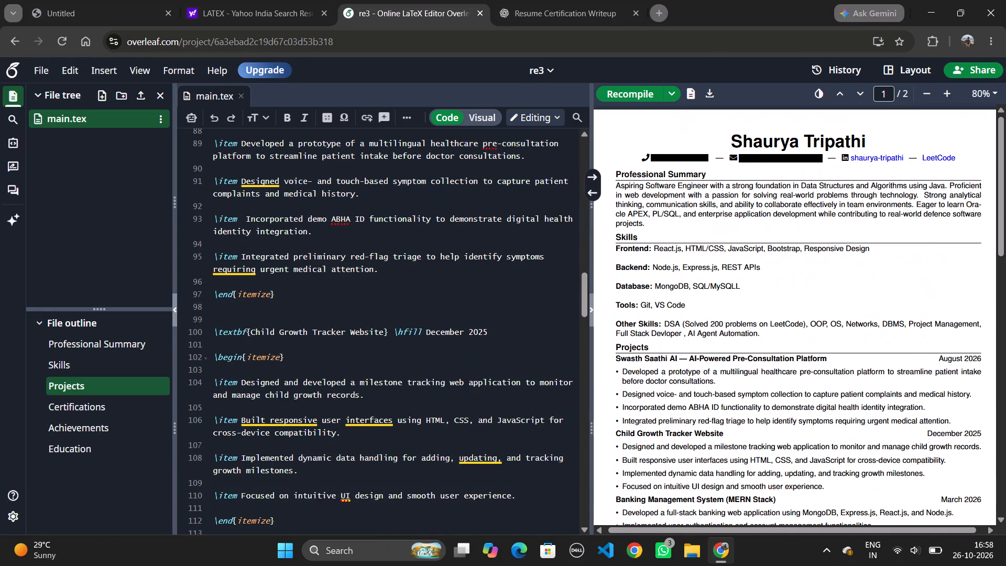
pyautogui.scroll(1, 791, 422)
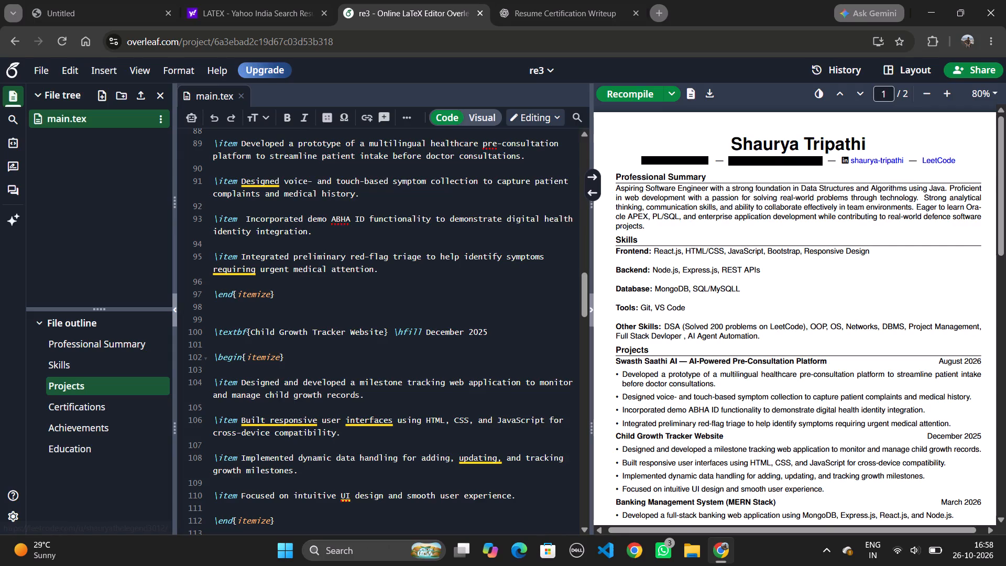
# Download the compiled resume as a PDF.
pyautogui.click(709, 92)
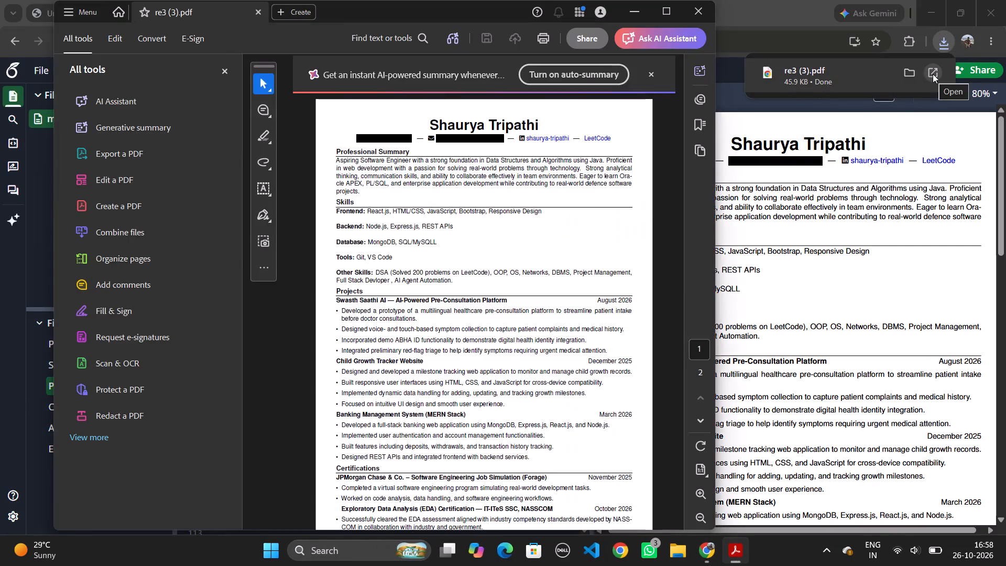
# Open the downloaded re3 (3).pdf and look through its pages.
pyautogui.click(933, 74)
pyautogui.scroll(-2, 569, 384)
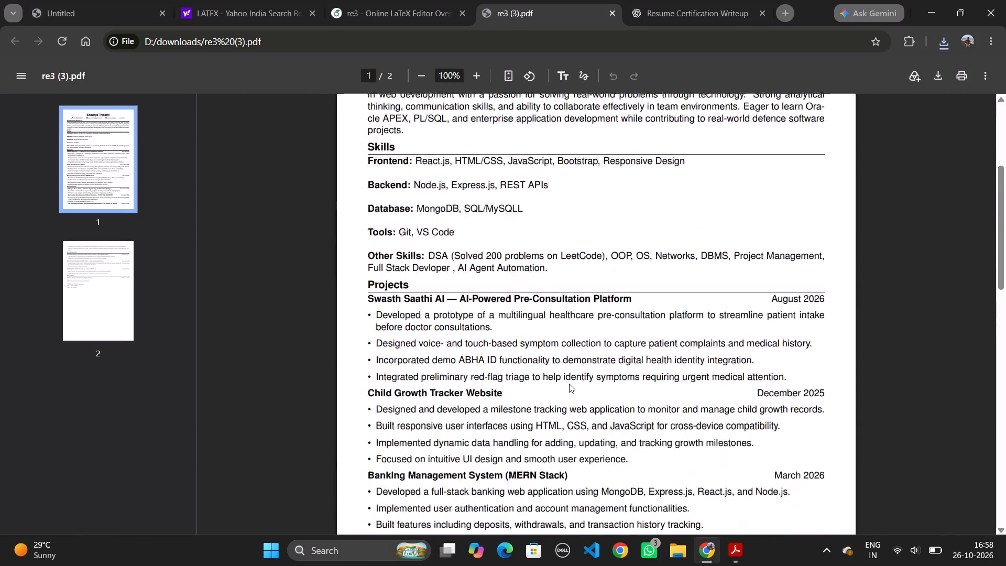
pyautogui.scroll(-8, 569, 384)
pyautogui.scroll(10, 569, 384)
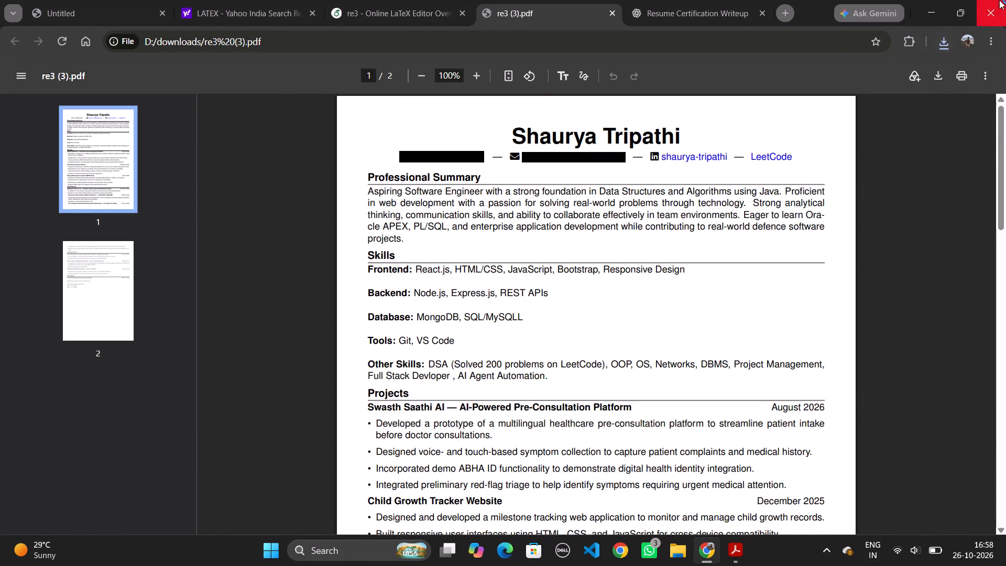
# Switch to File Explorer and open the Downloads folder.
pyautogui.click(673, 548)
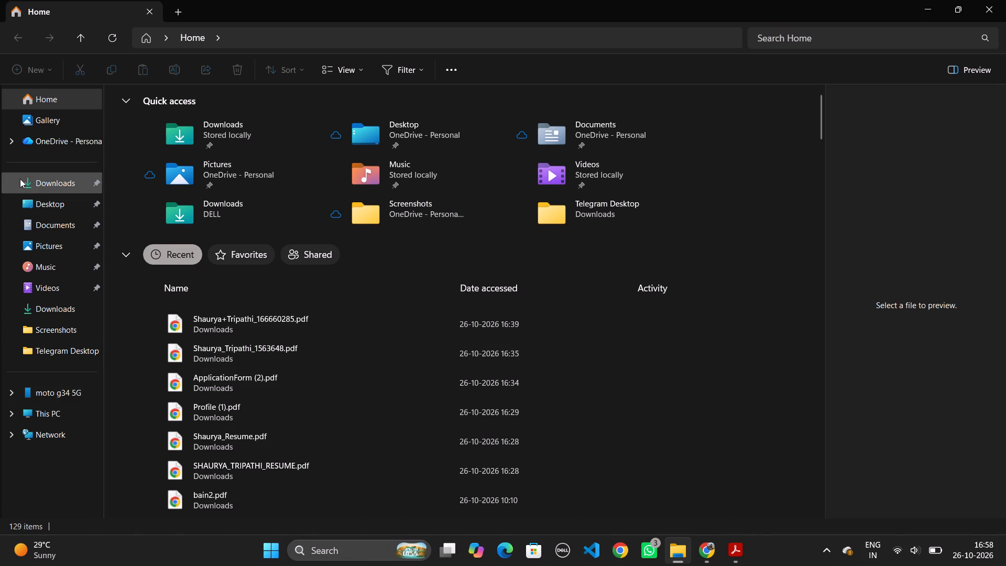
pyautogui.click(20, 179)
pyautogui.doubleClick(41, 186)
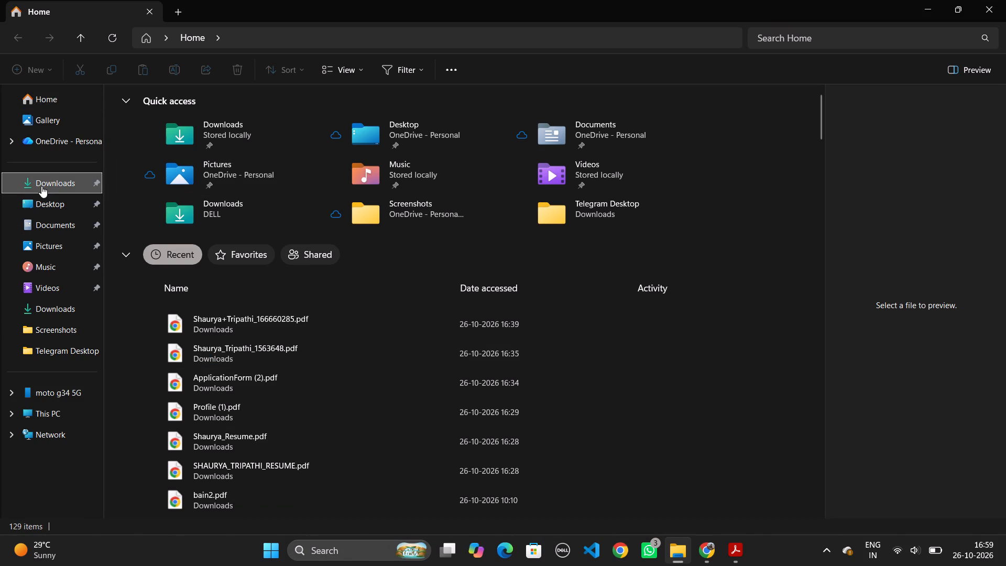
pyautogui.scroll(3, 237, 175)
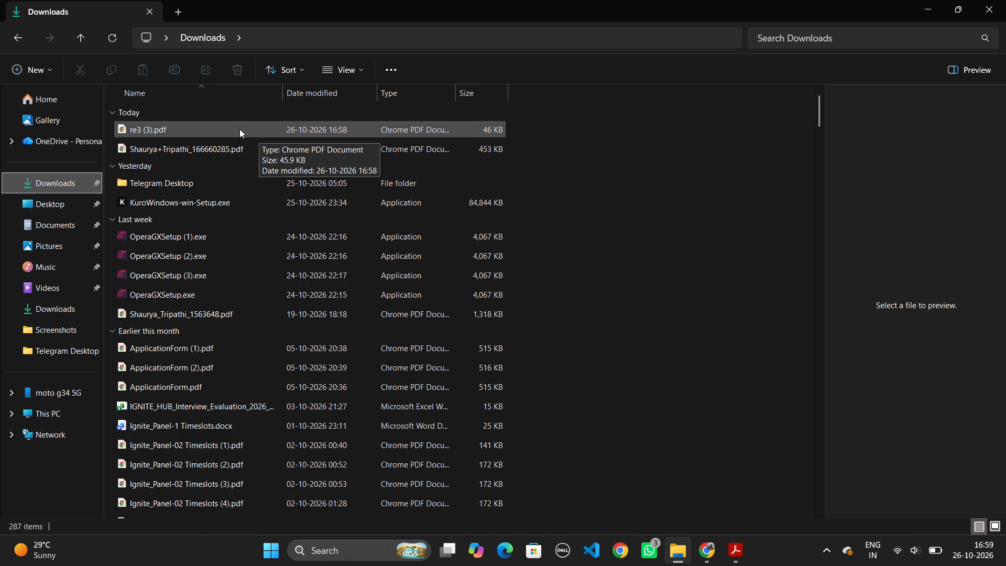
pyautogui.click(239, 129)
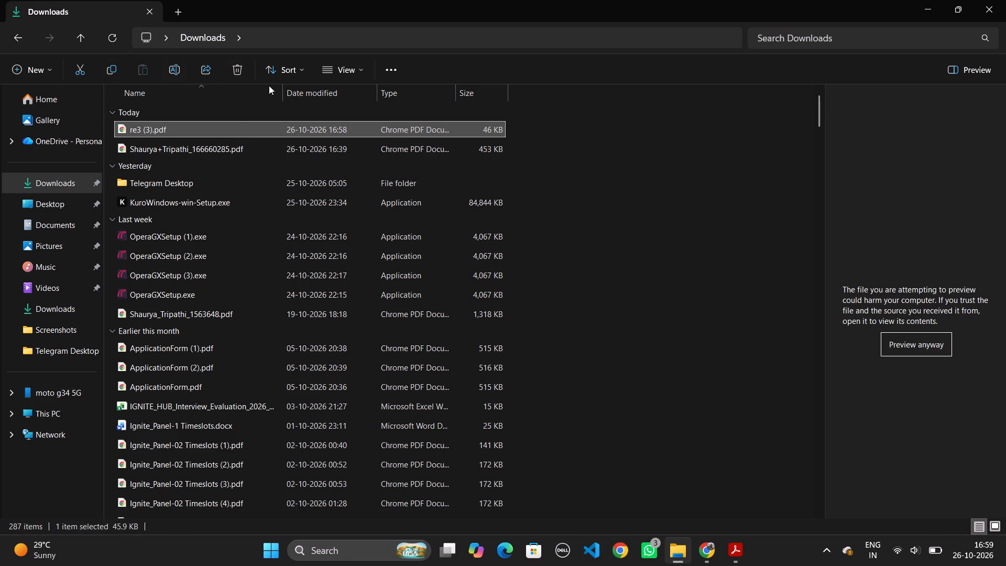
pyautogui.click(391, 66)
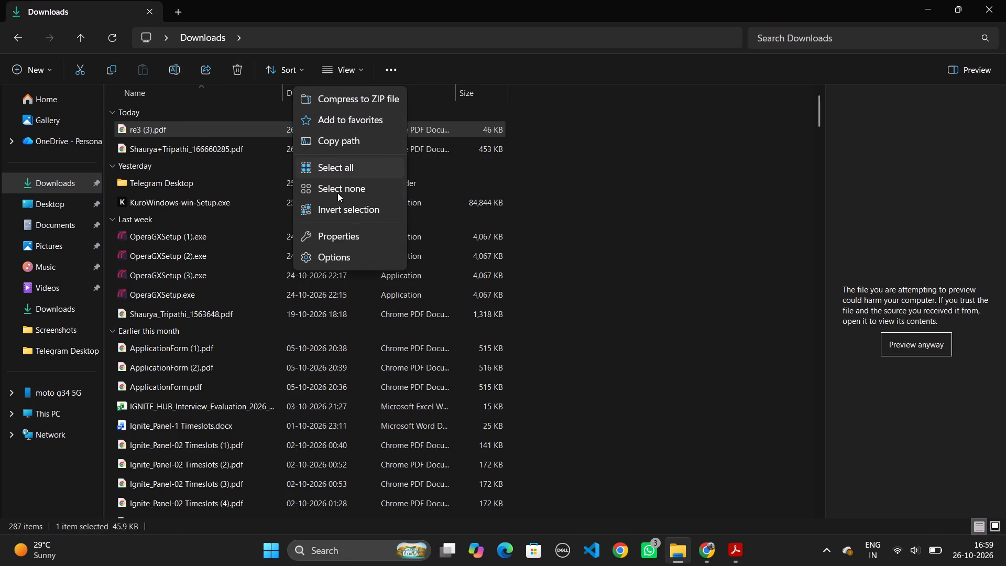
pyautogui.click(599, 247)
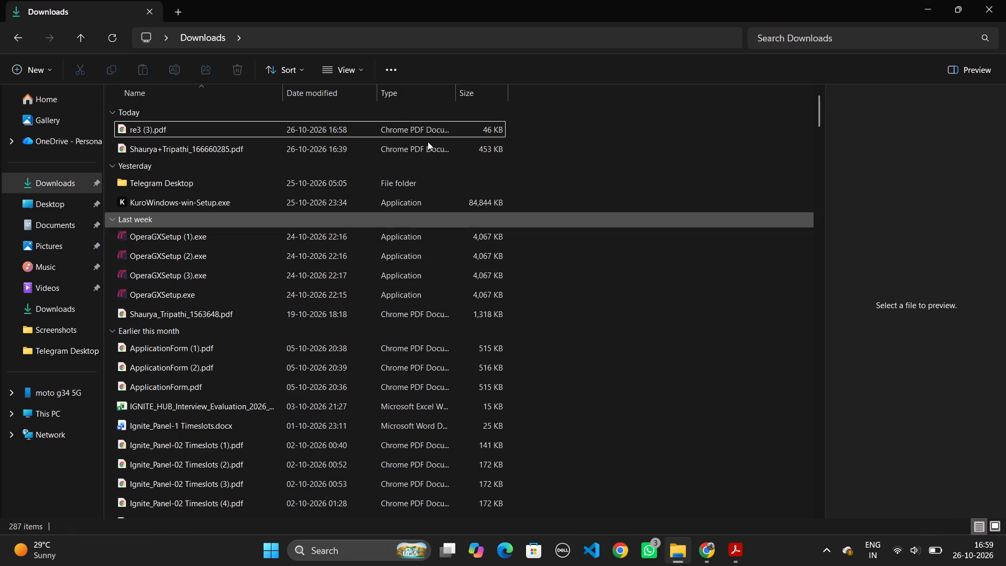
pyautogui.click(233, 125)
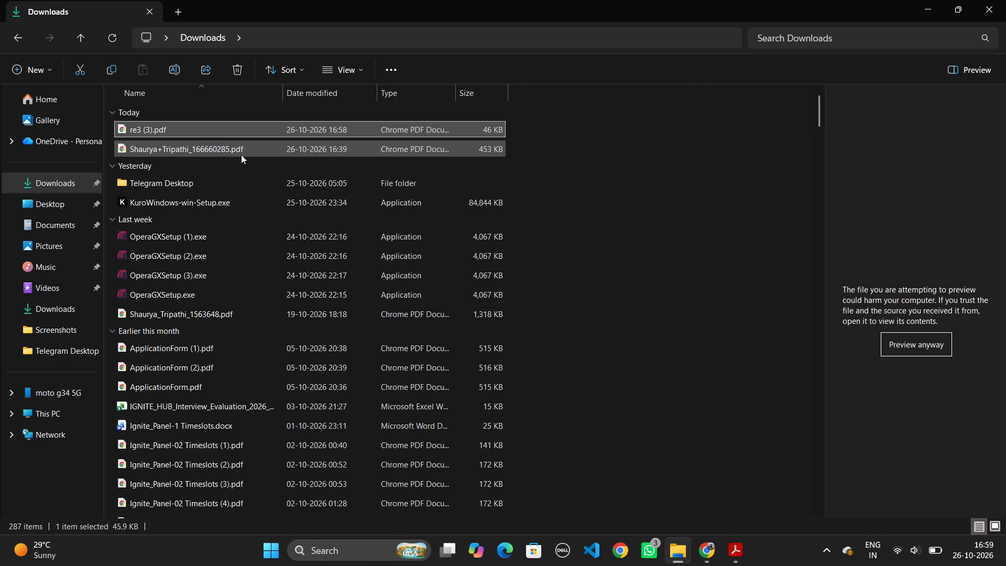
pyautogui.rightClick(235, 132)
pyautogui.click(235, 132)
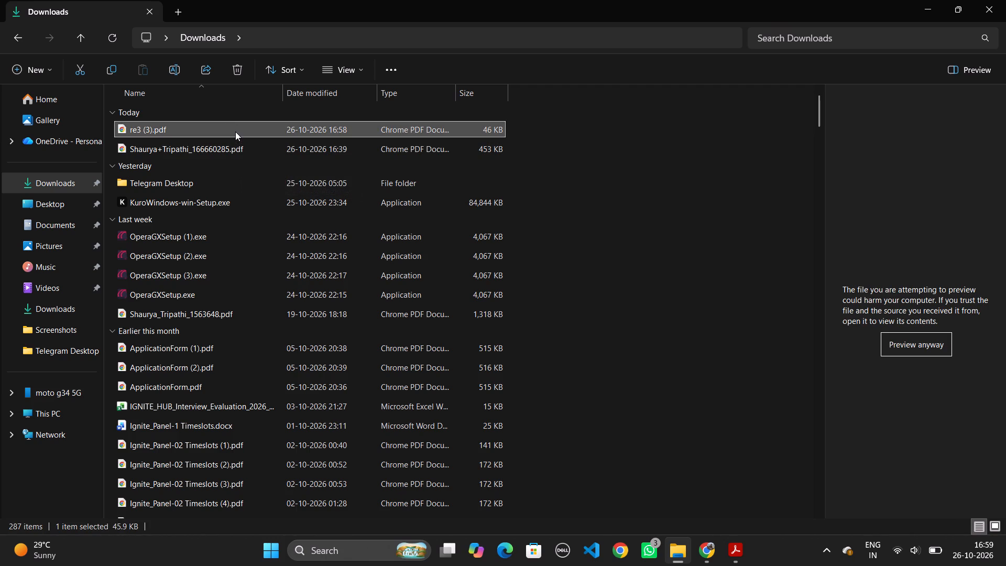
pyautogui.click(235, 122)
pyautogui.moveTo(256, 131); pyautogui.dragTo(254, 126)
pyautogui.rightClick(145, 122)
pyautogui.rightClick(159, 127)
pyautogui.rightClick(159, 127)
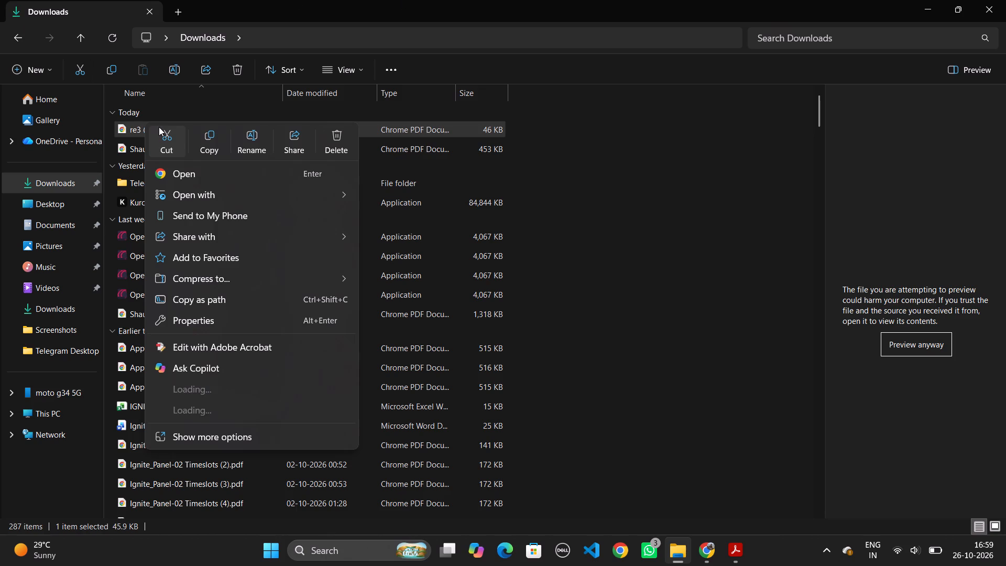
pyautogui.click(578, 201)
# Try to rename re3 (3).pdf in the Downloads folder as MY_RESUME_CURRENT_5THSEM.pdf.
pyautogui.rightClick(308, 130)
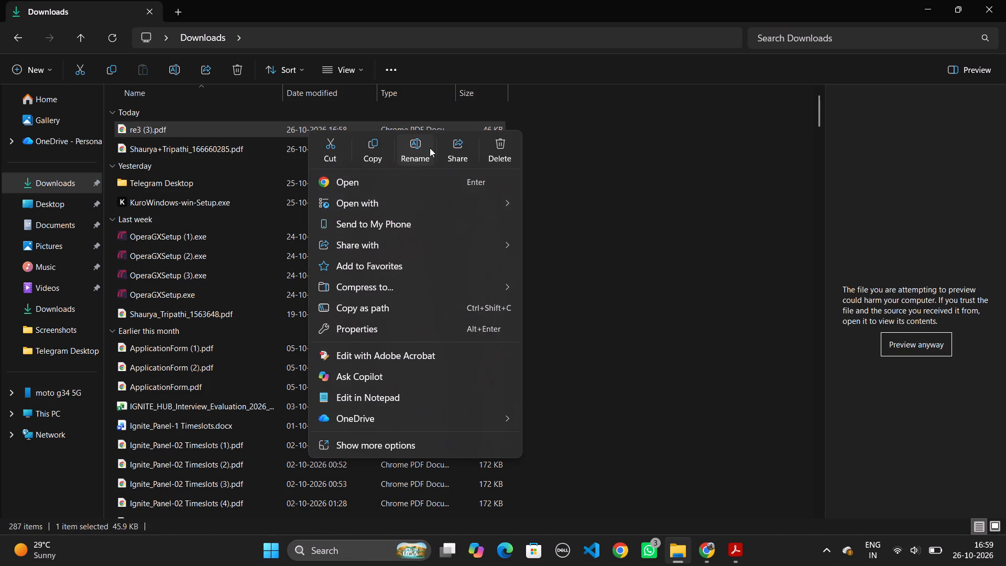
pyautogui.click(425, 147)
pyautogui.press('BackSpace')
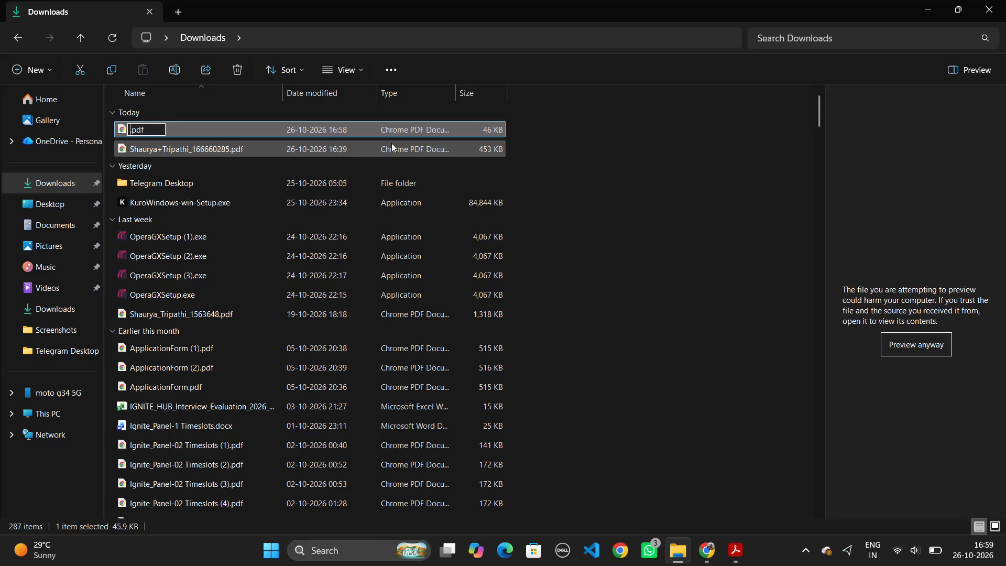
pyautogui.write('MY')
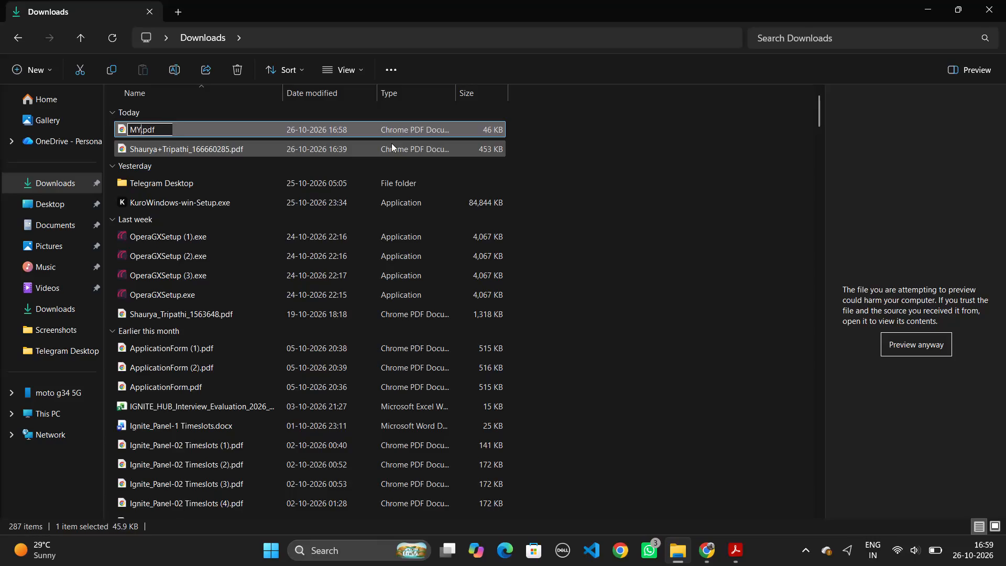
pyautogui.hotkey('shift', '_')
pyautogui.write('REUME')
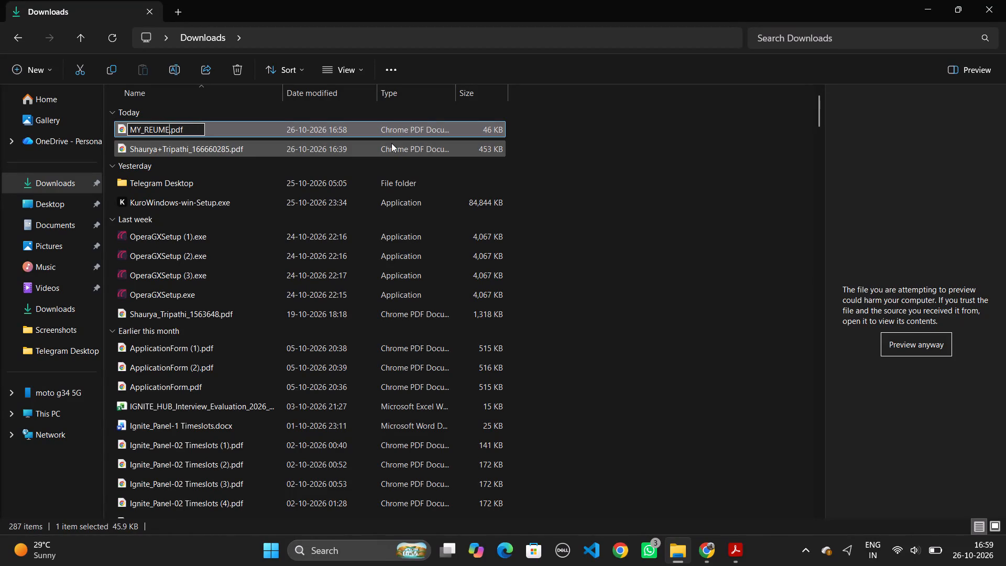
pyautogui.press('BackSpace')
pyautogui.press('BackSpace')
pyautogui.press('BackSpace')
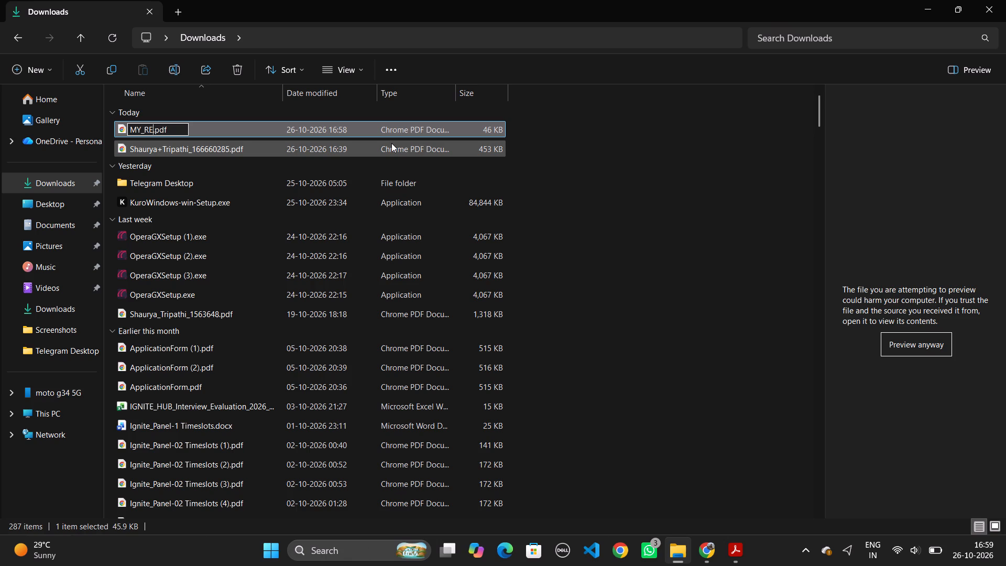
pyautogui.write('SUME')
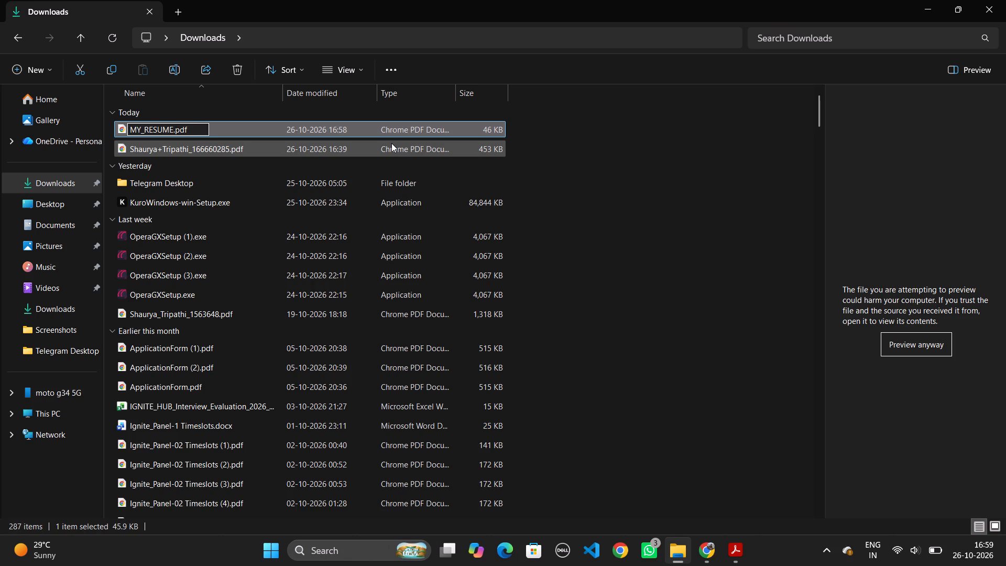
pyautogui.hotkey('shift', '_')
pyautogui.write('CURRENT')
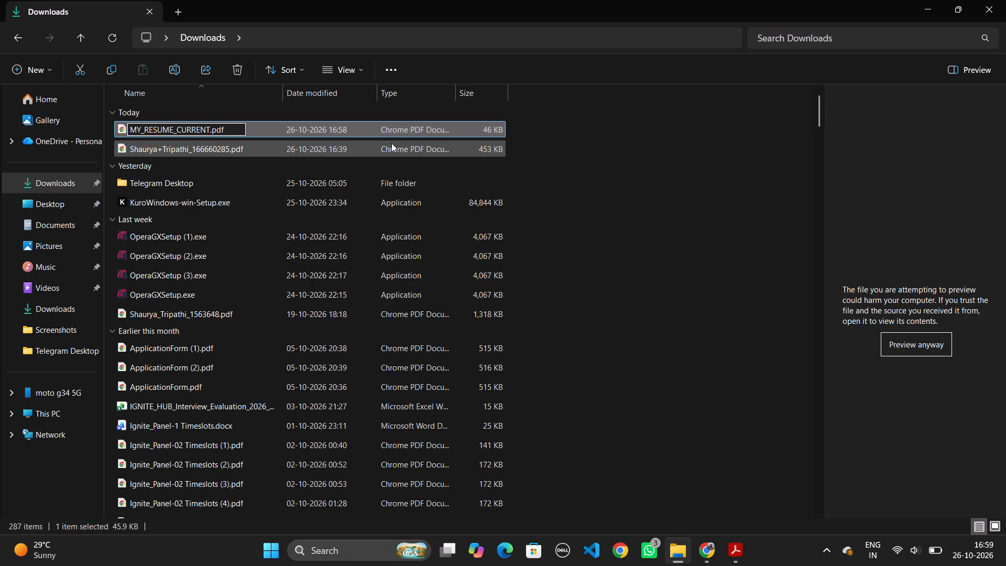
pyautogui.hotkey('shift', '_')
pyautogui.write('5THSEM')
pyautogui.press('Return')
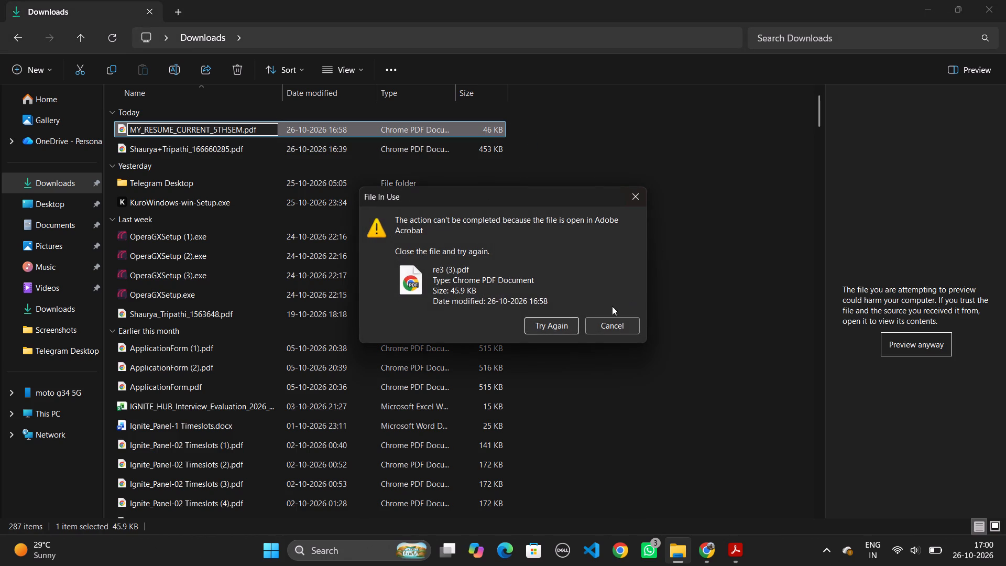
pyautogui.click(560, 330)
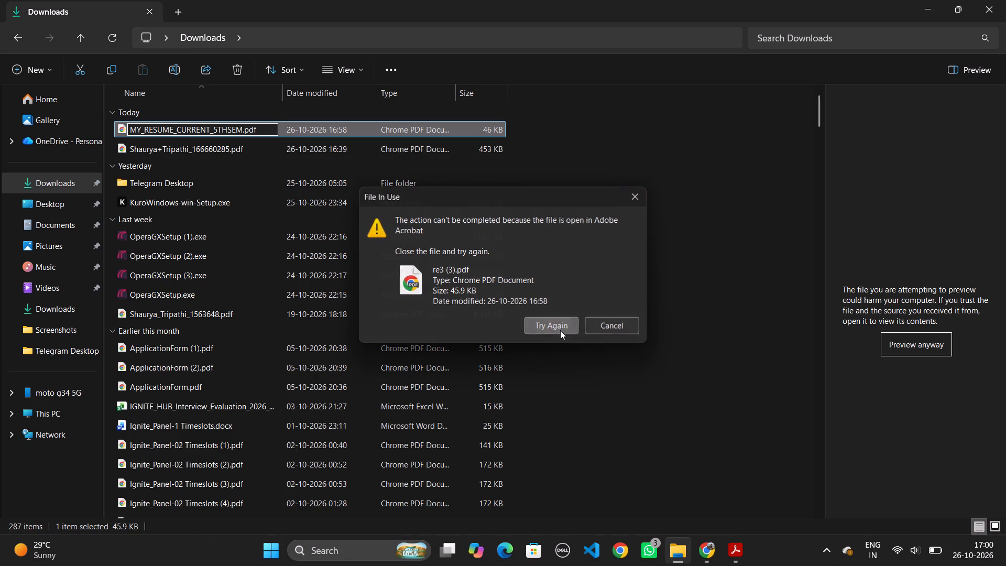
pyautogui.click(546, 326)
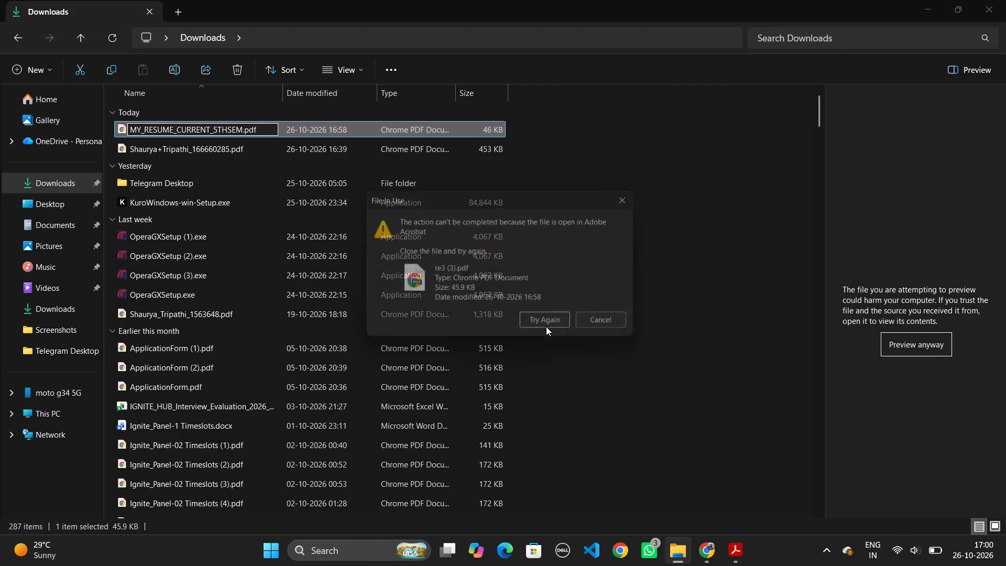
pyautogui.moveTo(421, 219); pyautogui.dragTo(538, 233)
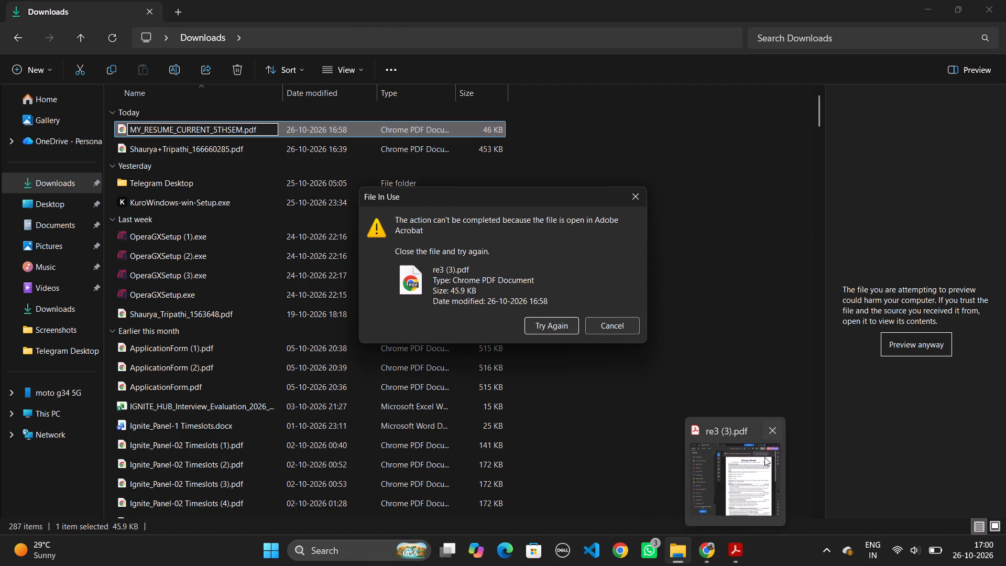
# Cancel the blocked rename, dismiss the Acrobat Studio offer and close re3 (3).pdf in Adobe Acrobat.
pyautogui.click(770, 434)
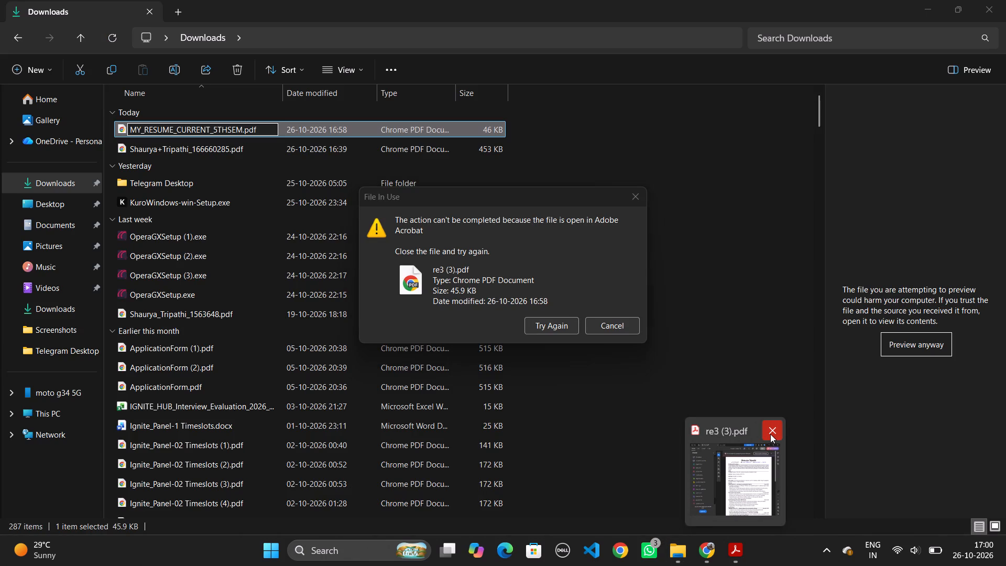
pyautogui.click(770, 434)
pyautogui.tripleClick(770, 434)
pyautogui.click(611, 320)
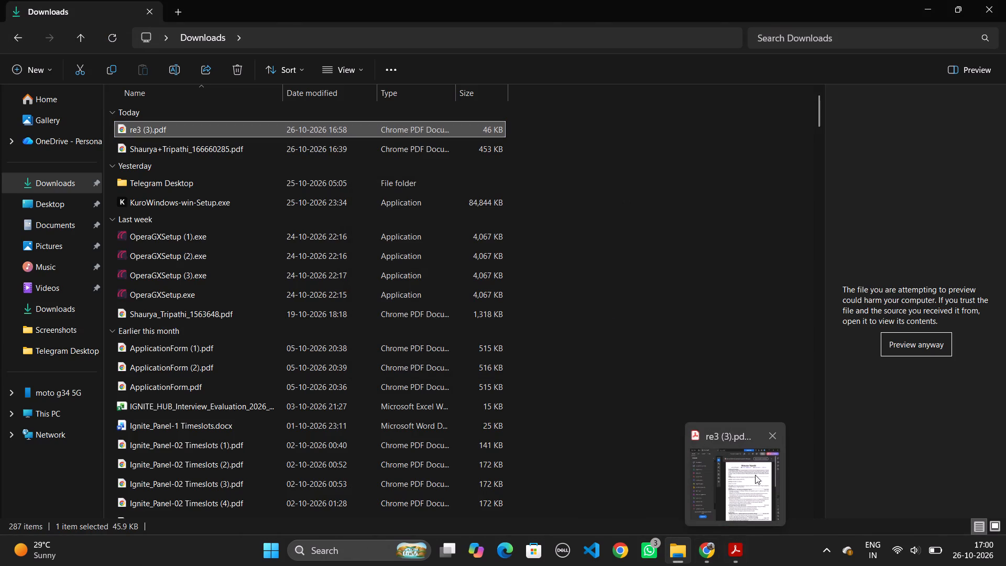
pyautogui.click(769, 439)
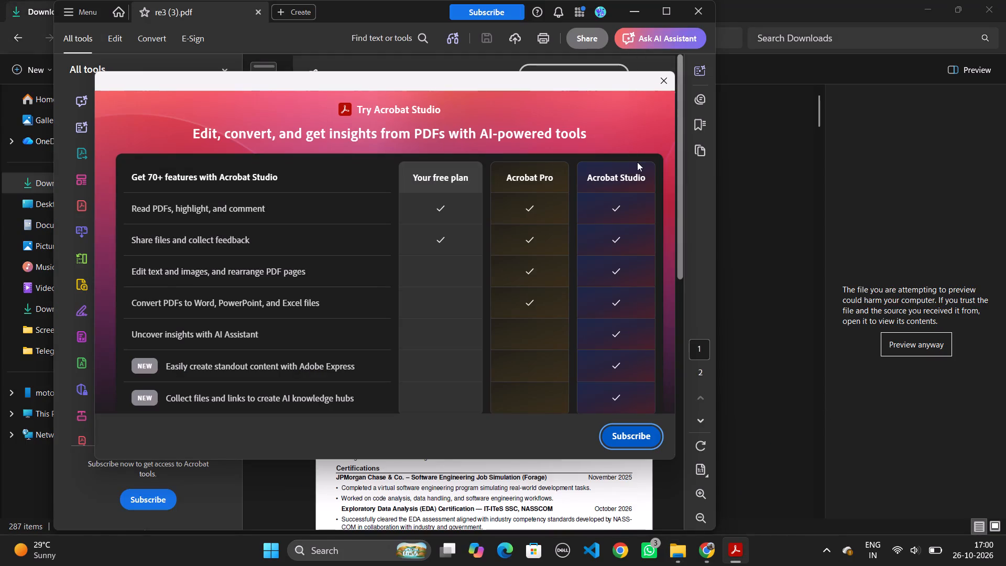
pyautogui.click(658, 81)
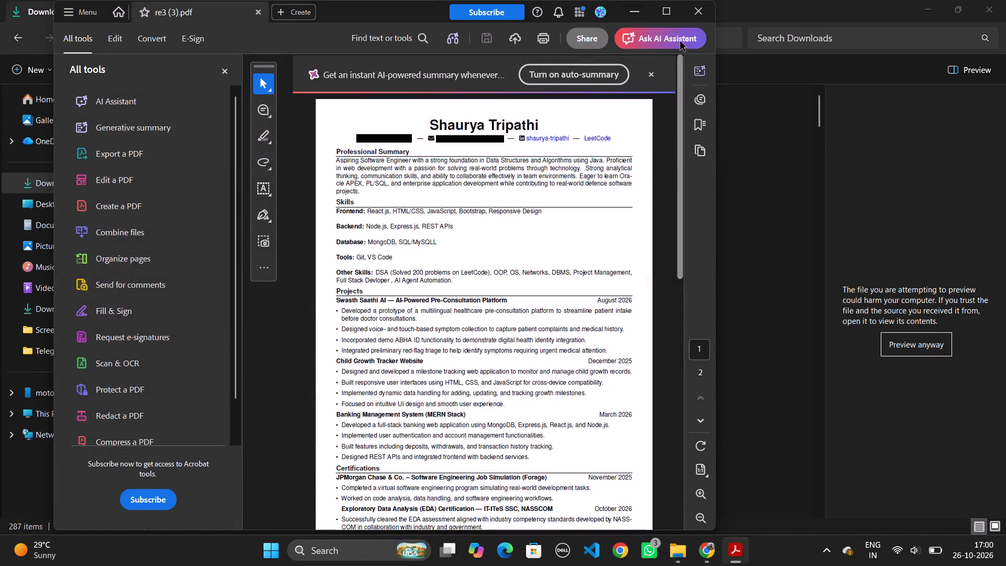
pyautogui.click(693, 13)
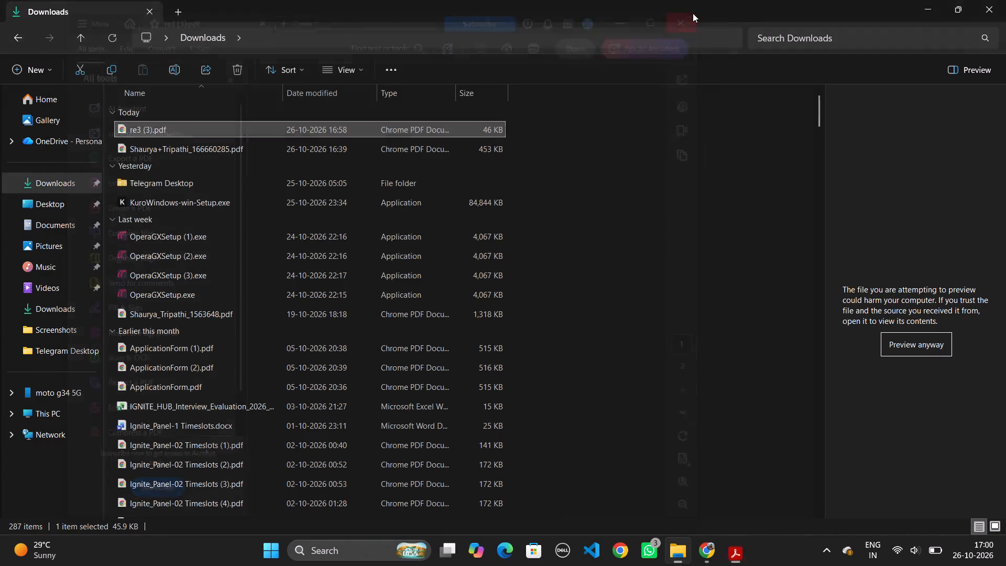
# Rename re3 (3).pdf in the Downloads folder as "CURRENT RESUME 5THSEM .pdf" and close File Explorer.
pyautogui.rightClick(294, 121)
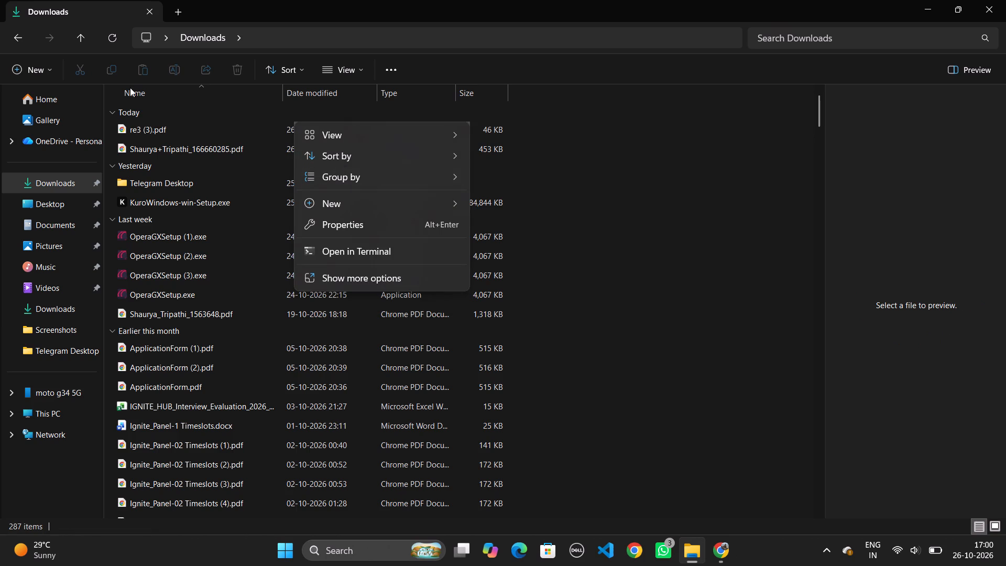
pyautogui.click(153, 126)
pyautogui.rightClick(153, 126)
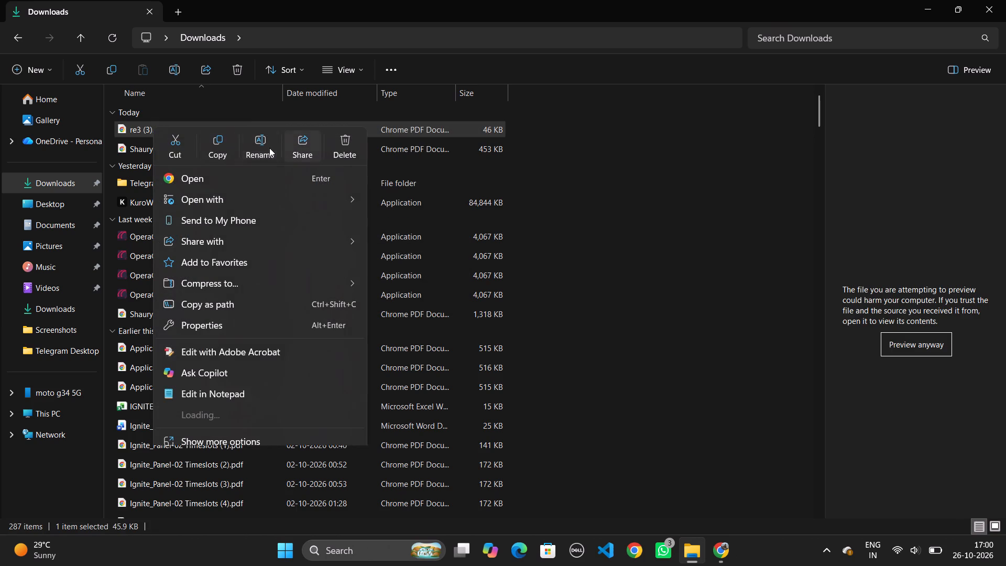
pyautogui.click(269, 148)
pyautogui.press('BackSpace')
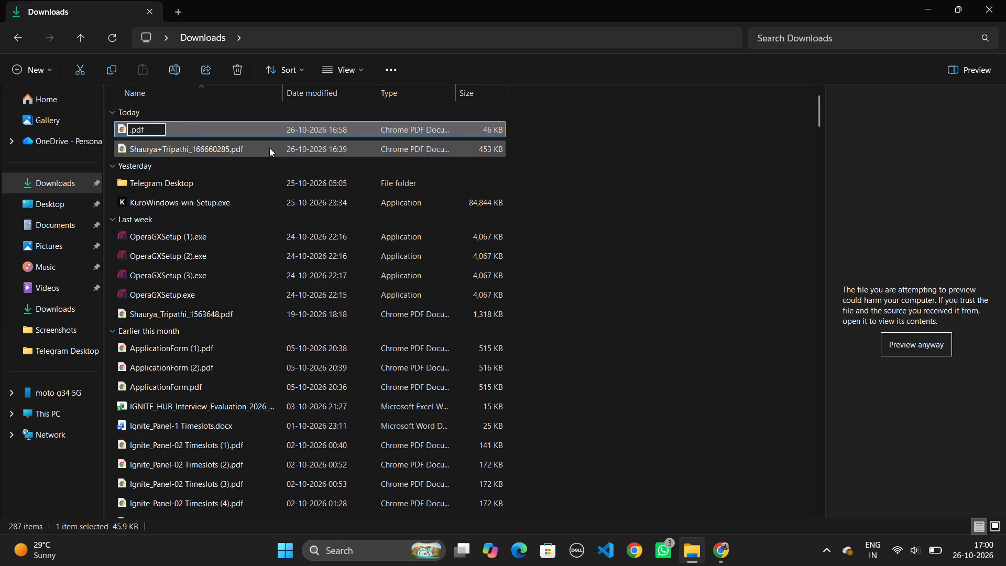
pyautogui.write('CURRENT')
pyautogui.press('space')
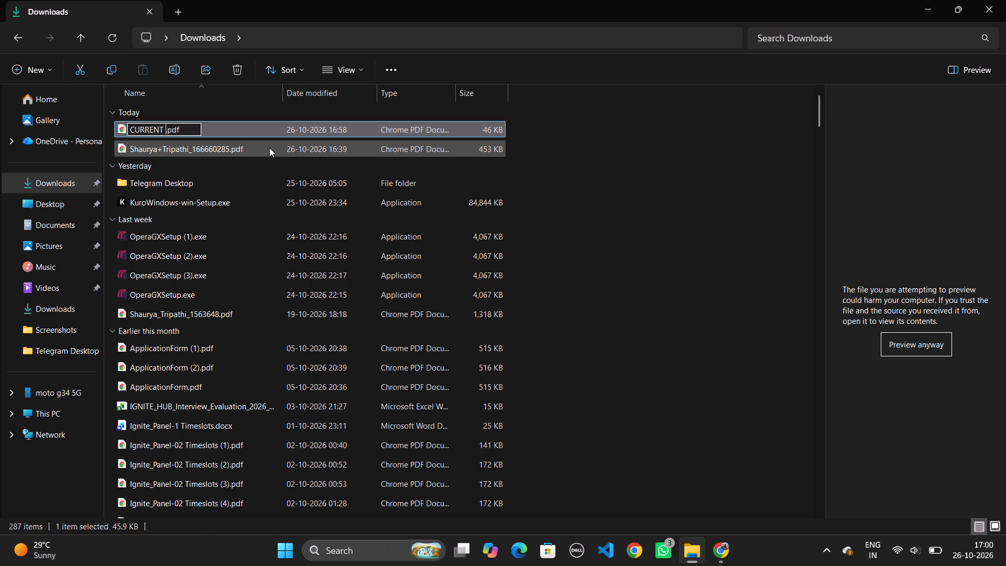
pyautogui.write('RESUME')
pyautogui.press('space')
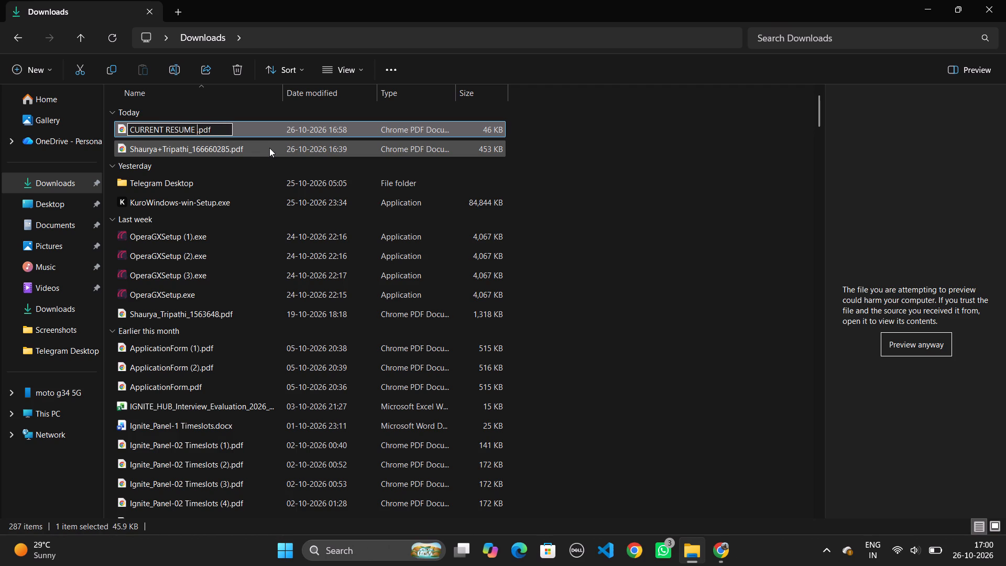
pyautogui.write('5THSEM')
pyautogui.press('space')
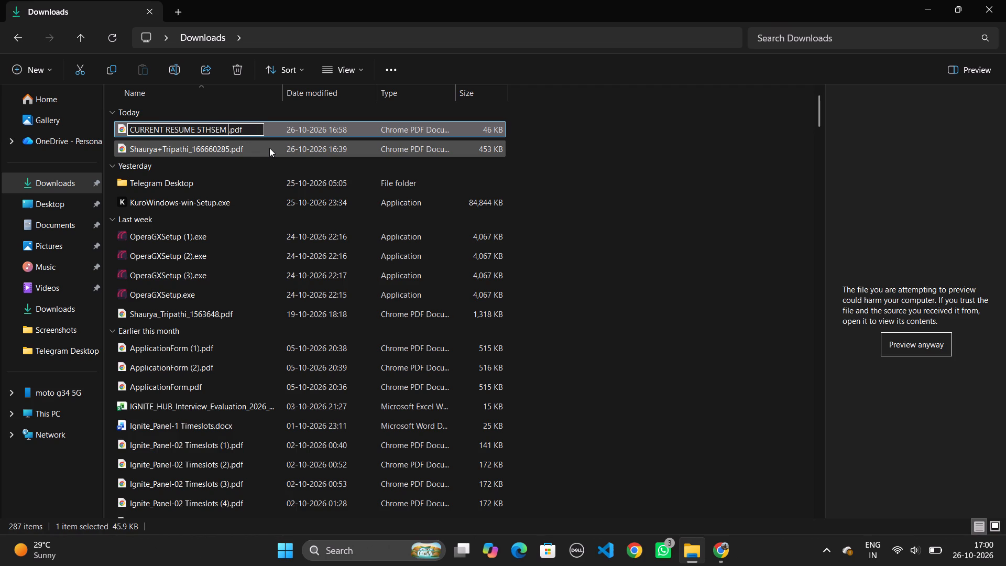
pyautogui.press('Return')
pyautogui.click(610, 282)
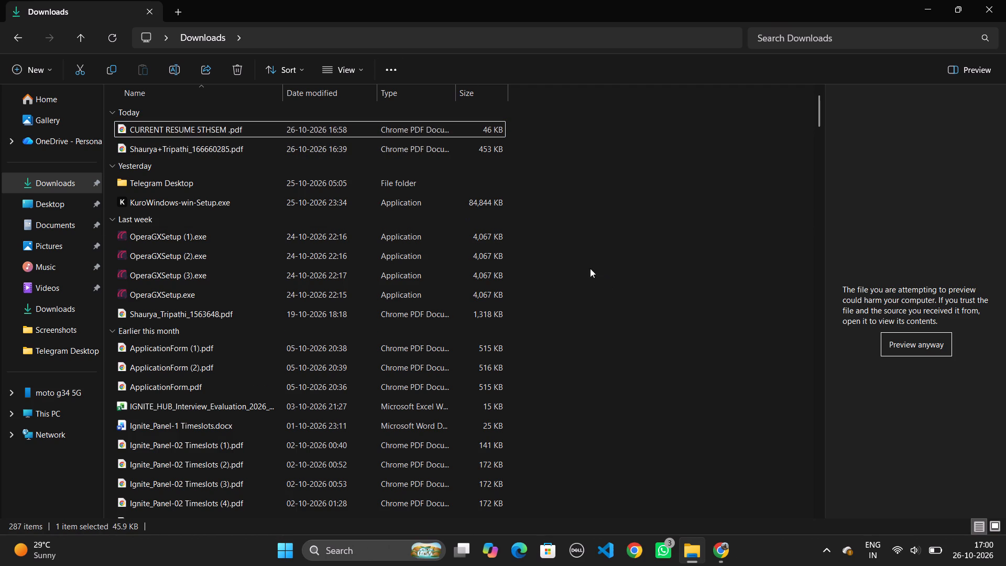
pyautogui.click(1005, 5)
# In Chrome, close the resume PDF, ChatGPT, Yahoo search, Overleaf and Untitled tabs, keeping only a new blank tab.
pyautogui.scroll(-9, 756, 241)
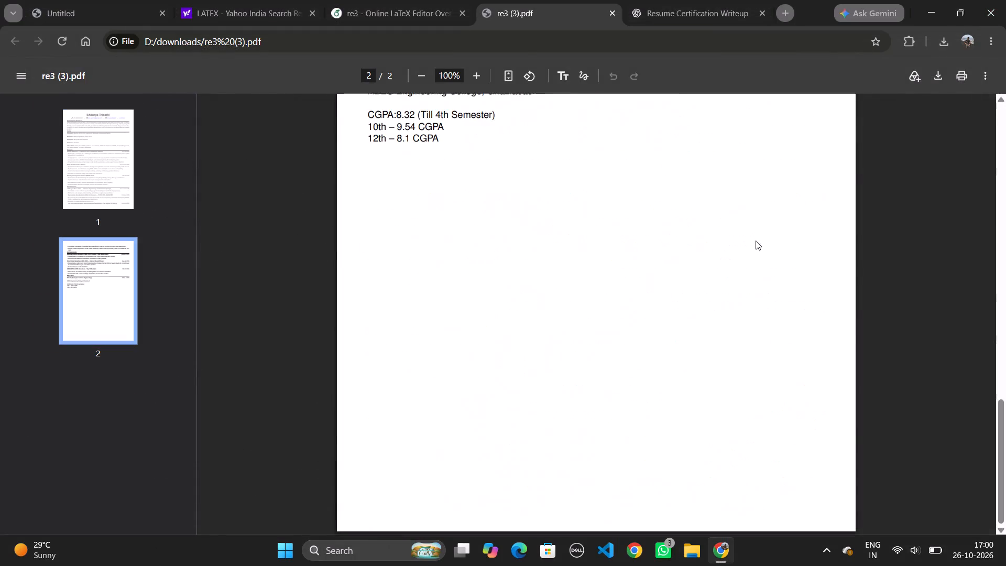
pyautogui.scroll(6, 756, 241)
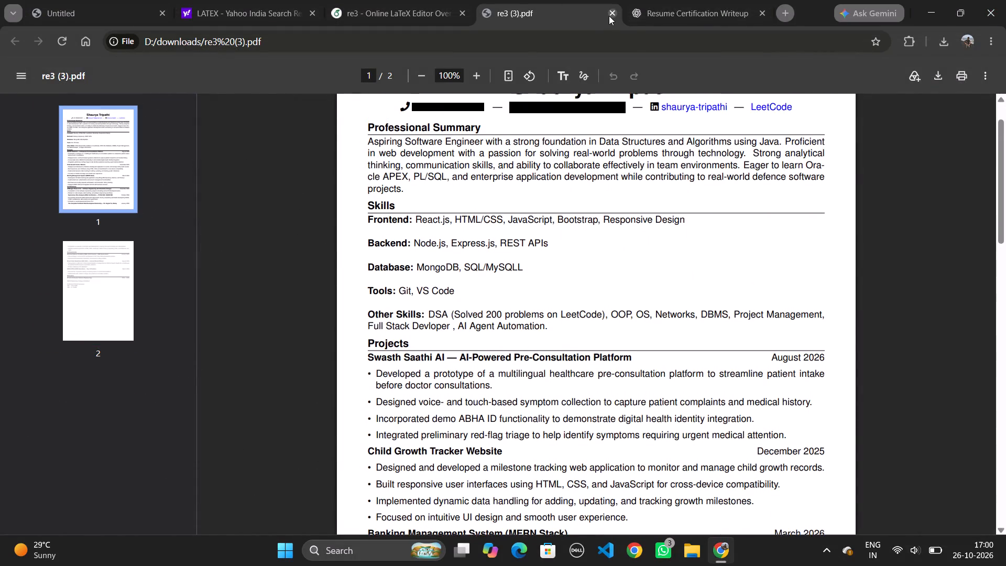
pyautogui.click(611, 14)
pyautogui.click(608, 15)
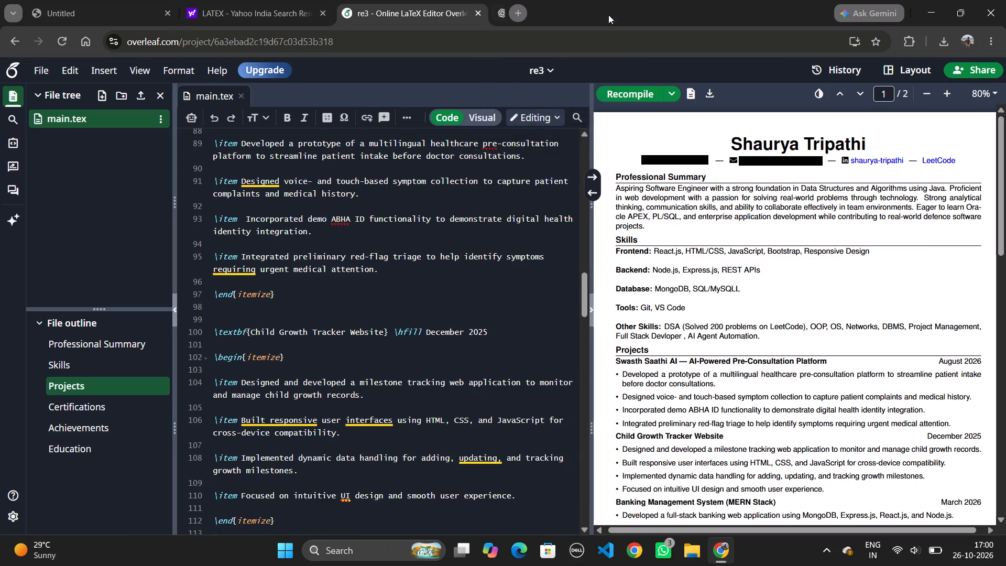
pyautogui.moveTo(282, 15); pyautogui.dragTo(324, 15)
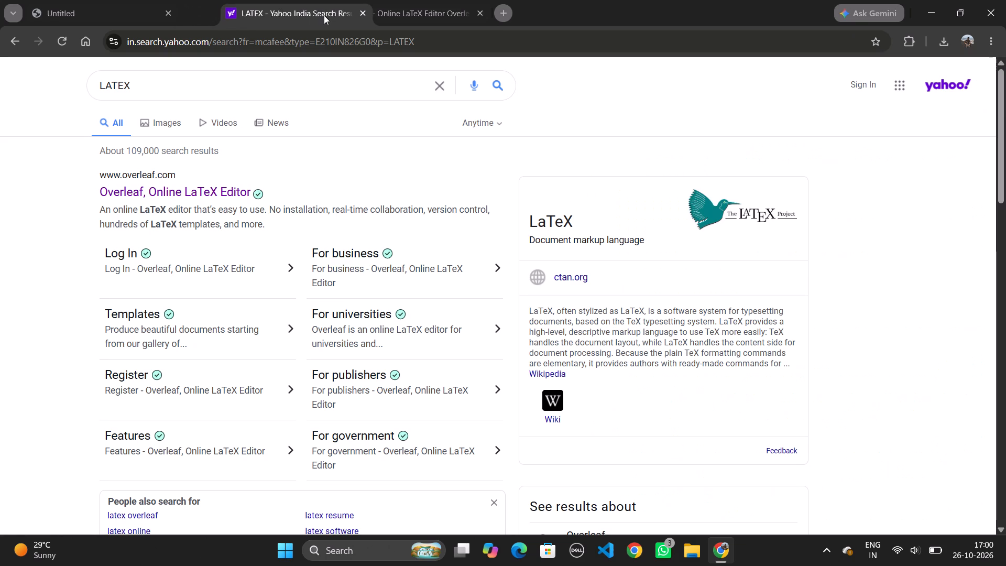
pyautogui.moveTo(324, 15); pyautogui.dragTo(289, 17)
pyautogui.click(325, 15)
pyautogui.click(325, 15)
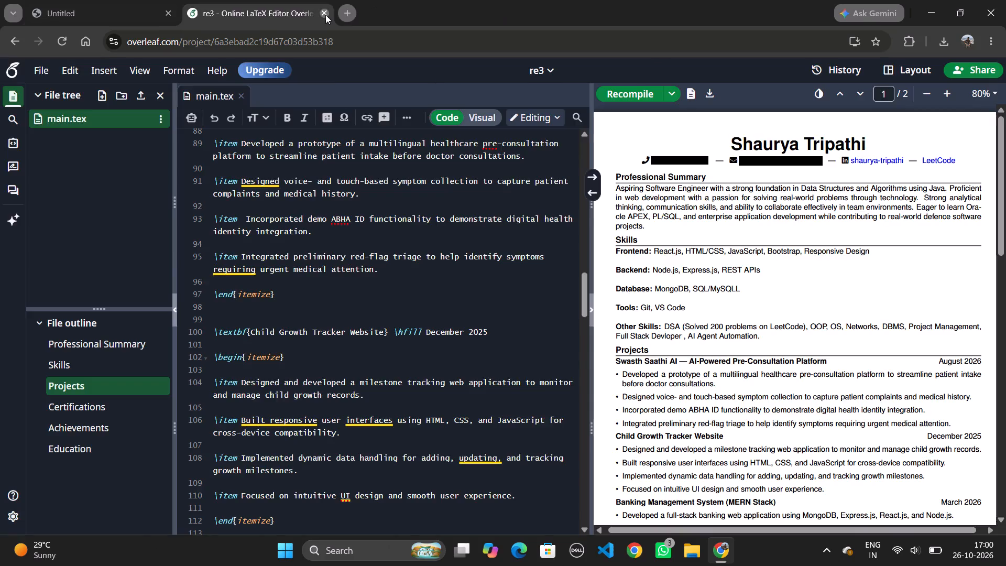
pyautogui.click(191, 7)
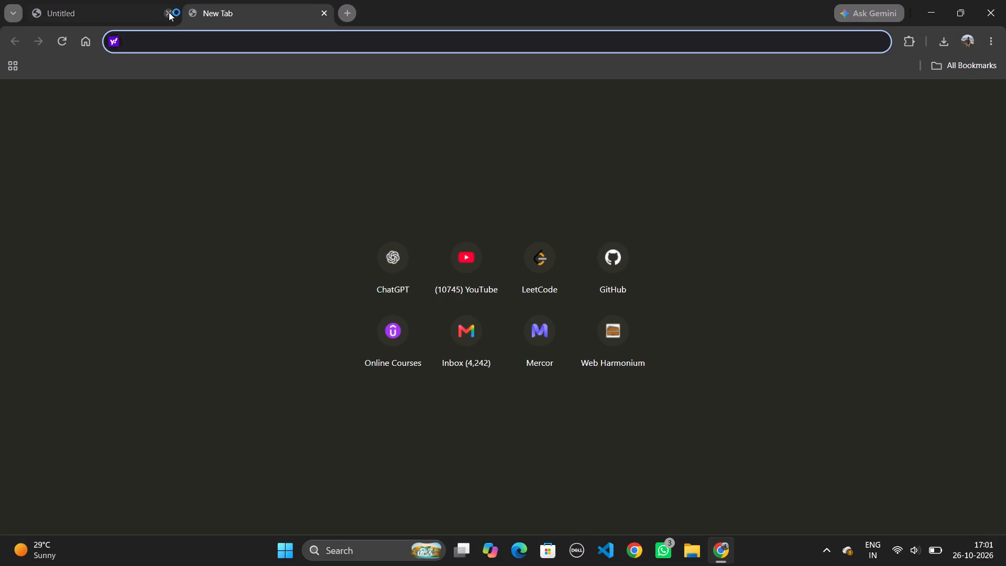
pyautogui.click(169, 12)
# Open the Mercor website from the new tab's shortcuts and go to its login page.
pyautogui.click(538, 348)
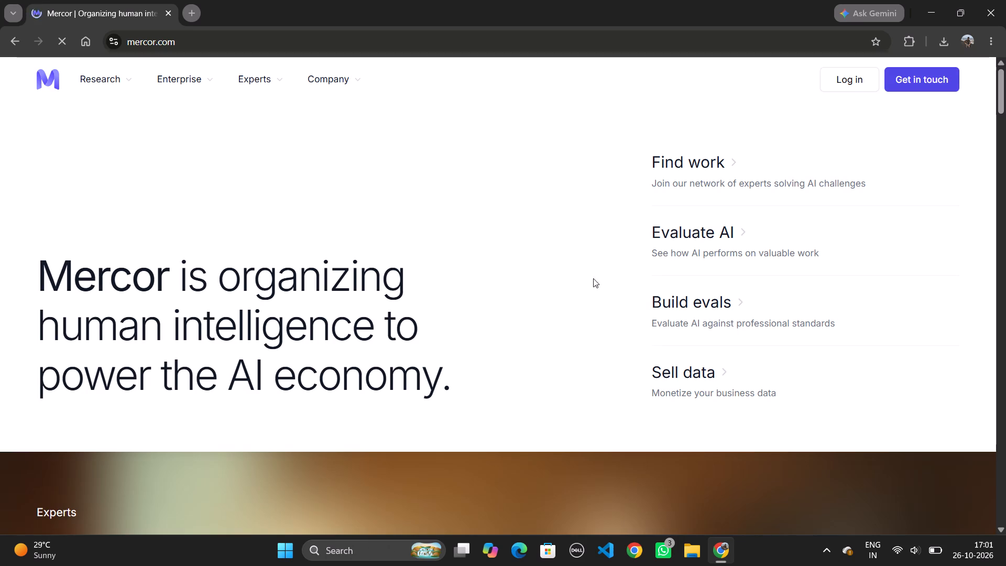
pyautogui.click(861, 80)
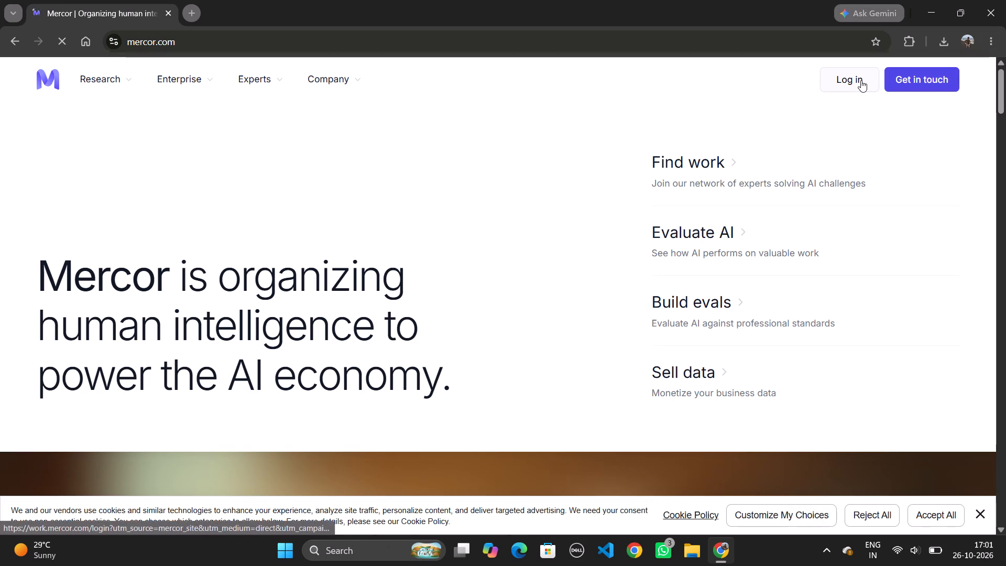